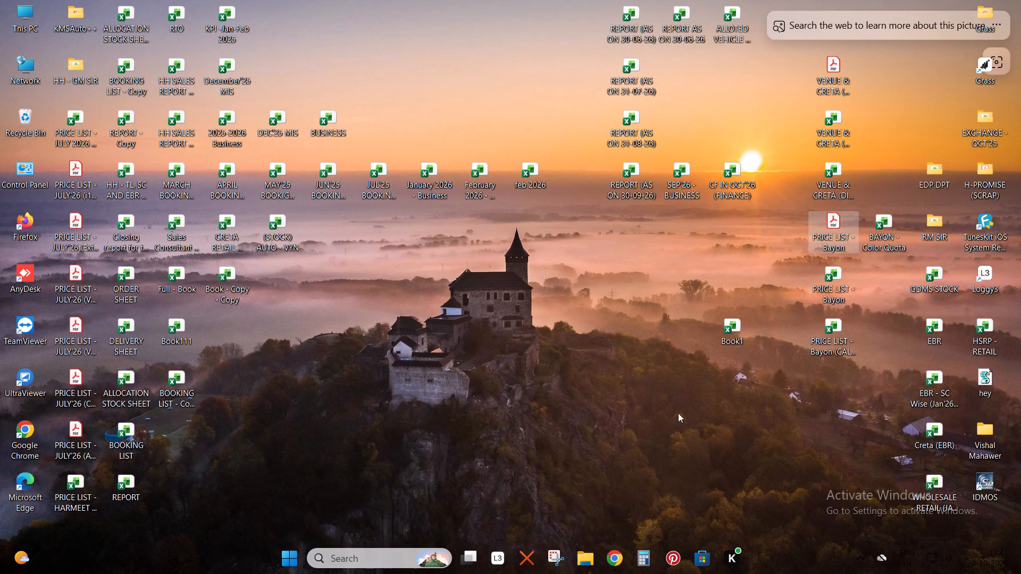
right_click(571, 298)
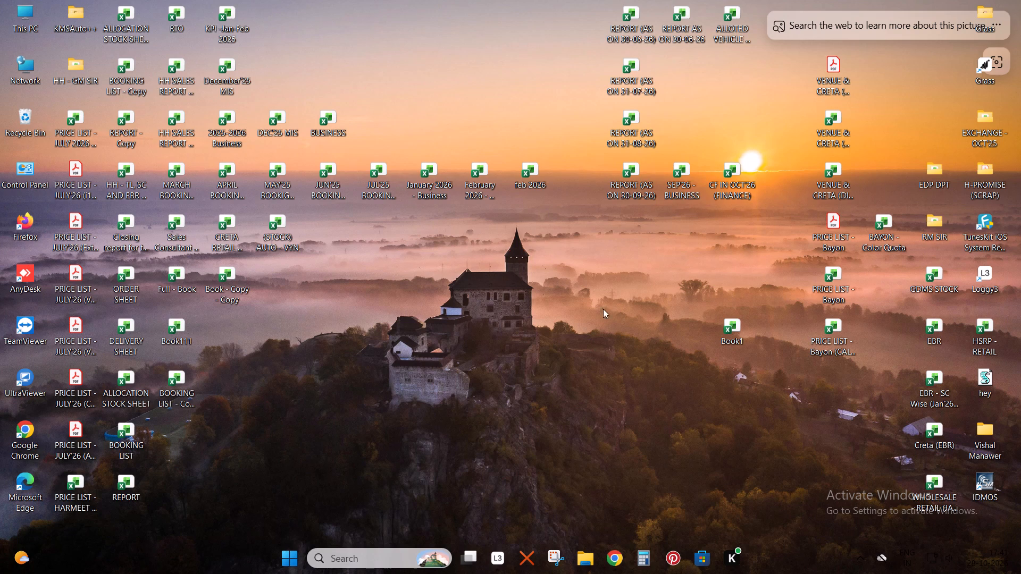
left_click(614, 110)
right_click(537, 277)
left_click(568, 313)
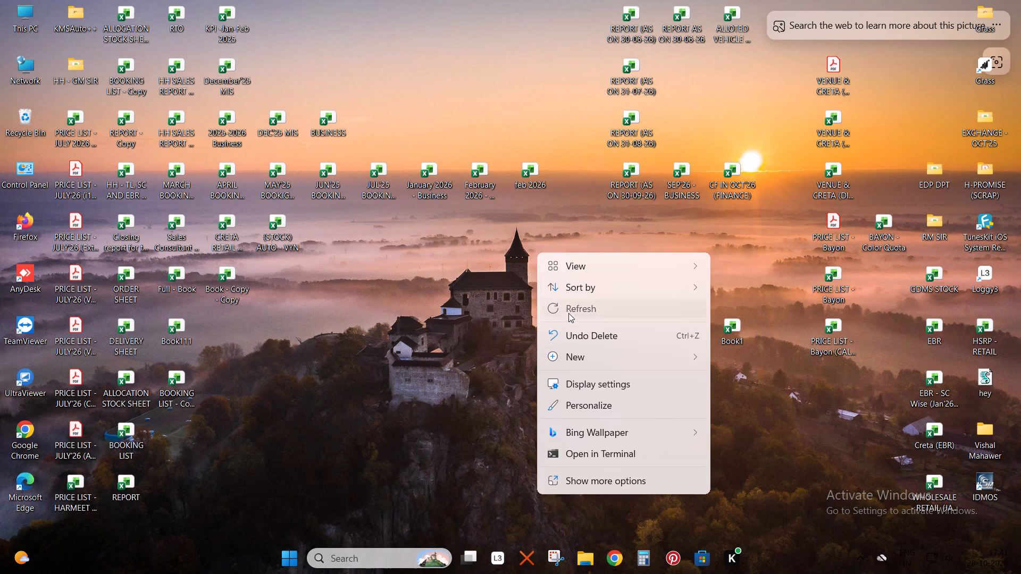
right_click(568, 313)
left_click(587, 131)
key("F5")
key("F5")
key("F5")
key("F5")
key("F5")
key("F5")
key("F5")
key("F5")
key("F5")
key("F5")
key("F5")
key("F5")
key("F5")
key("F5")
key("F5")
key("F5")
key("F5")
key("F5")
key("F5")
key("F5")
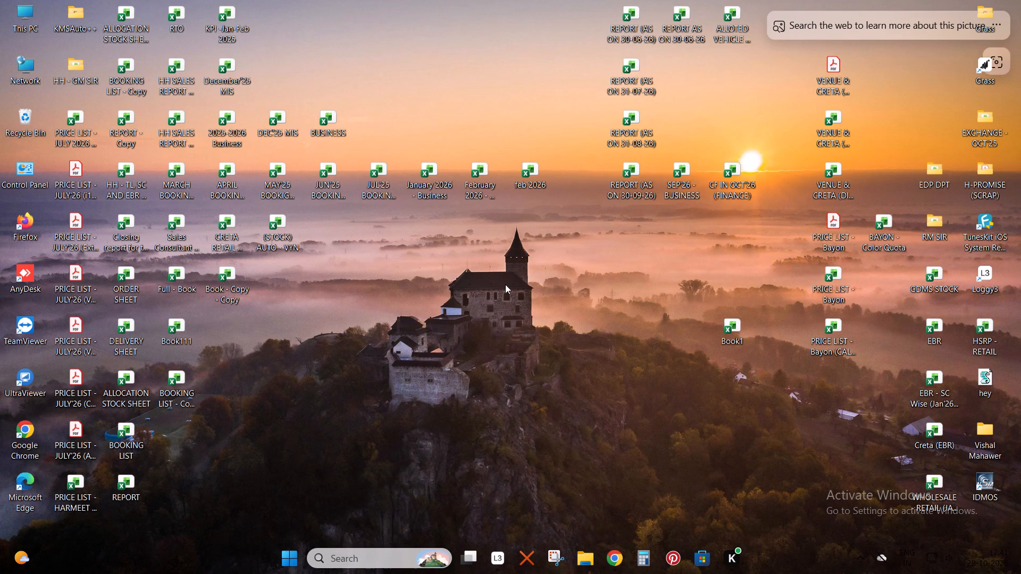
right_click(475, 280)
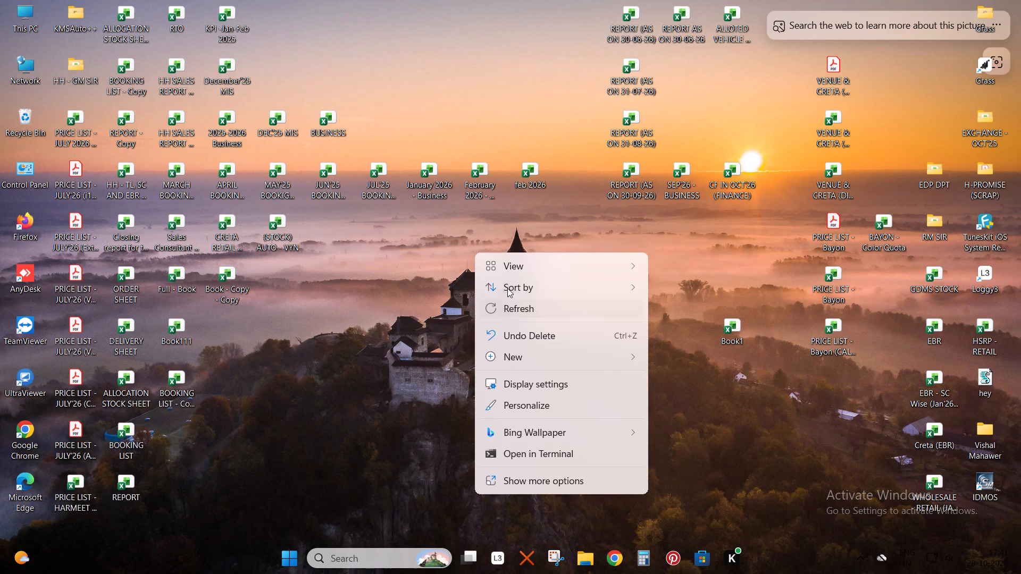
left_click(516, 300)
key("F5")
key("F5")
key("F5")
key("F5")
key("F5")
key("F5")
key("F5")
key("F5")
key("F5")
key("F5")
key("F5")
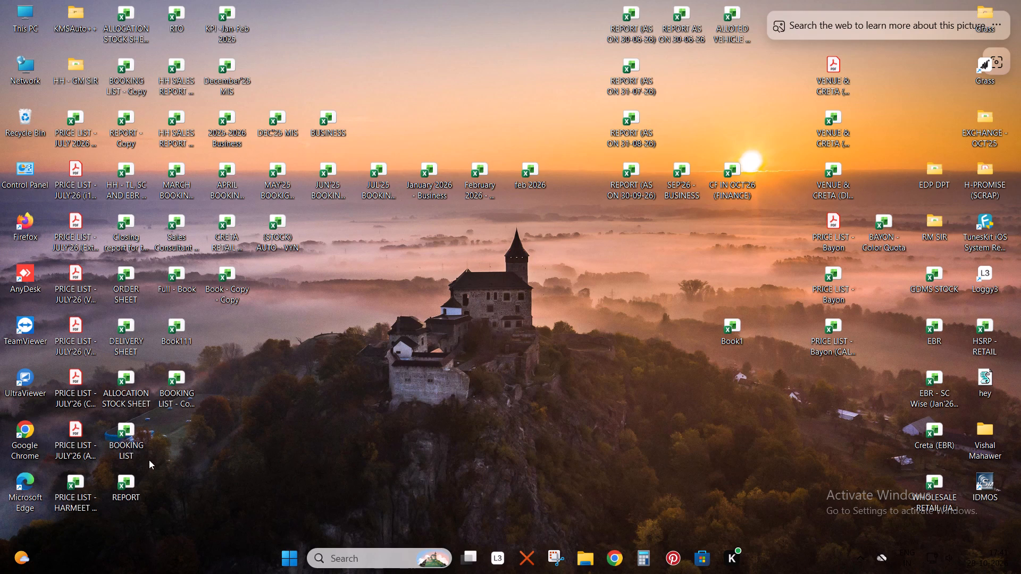
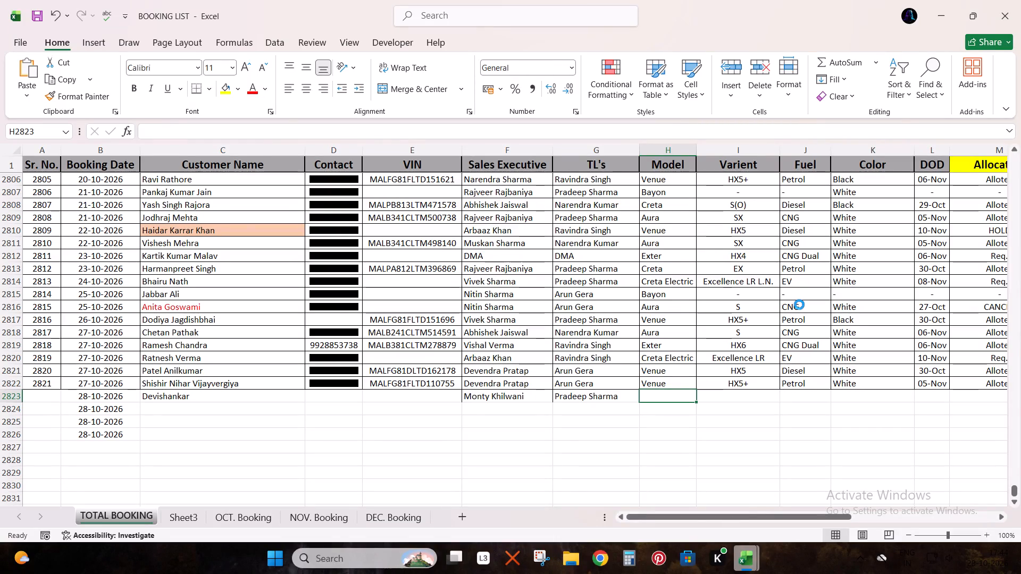
Copy the Model through Color entries (Venue, HX5, Diesel, White) from row 2821 for the new booking in row 2823.
key("Up")
key("Down")
key("Left")
key("Up")
key("Left")
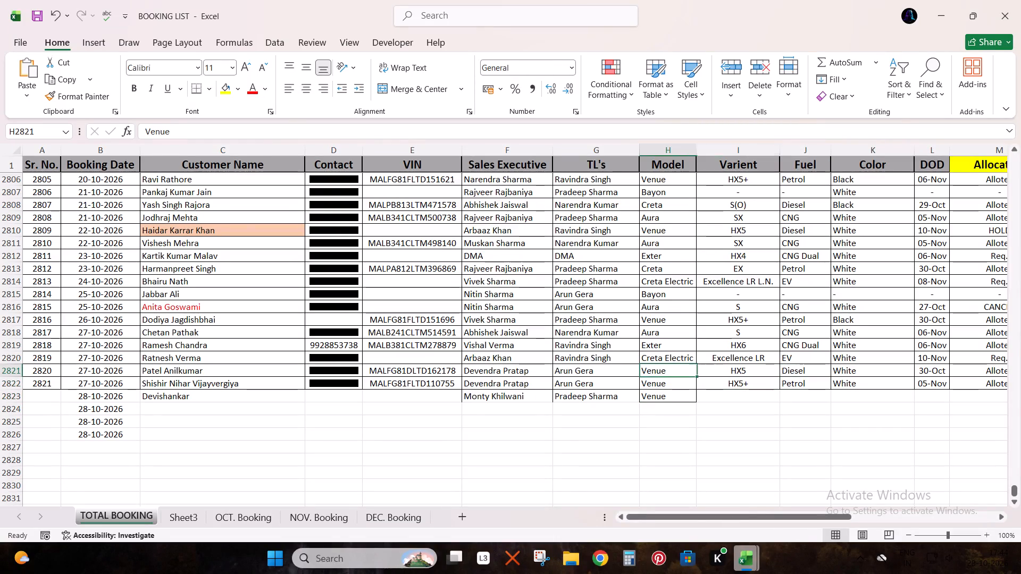
key("shift+Right")
key("shift+Right")
key("shift+Right")
key("ctrl+c")
key("ctrl+Down")
key("Down")
key("Up")
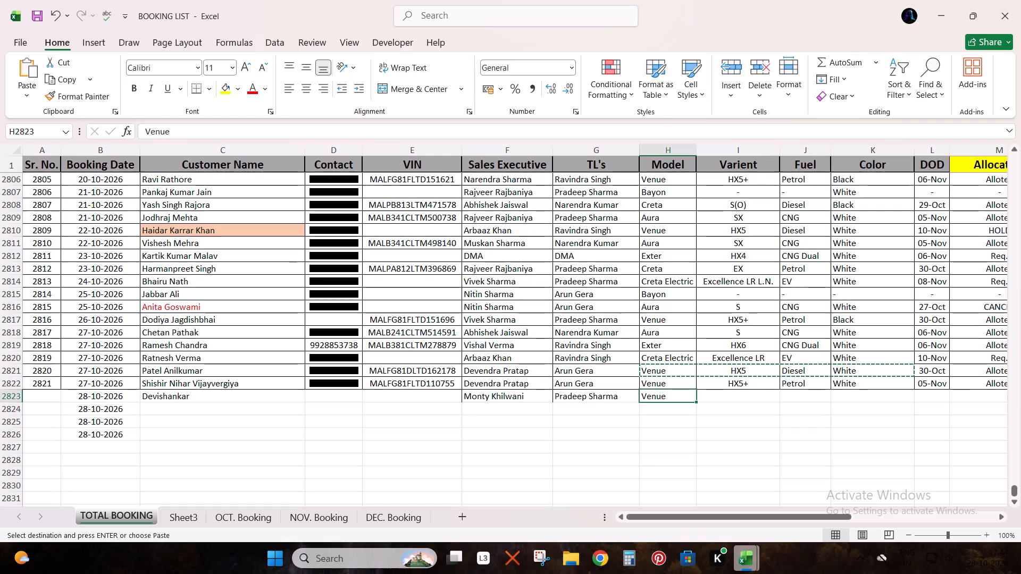
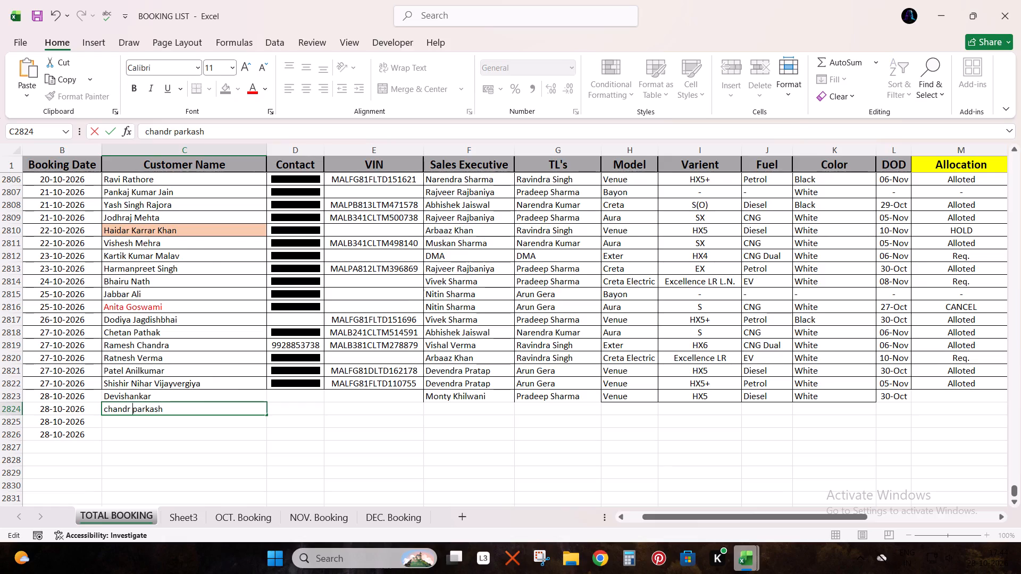
Correct the customer name in row 2824 by adding the missing final "a" to the first name and capitalizing both names.
key("Left")
key("a")
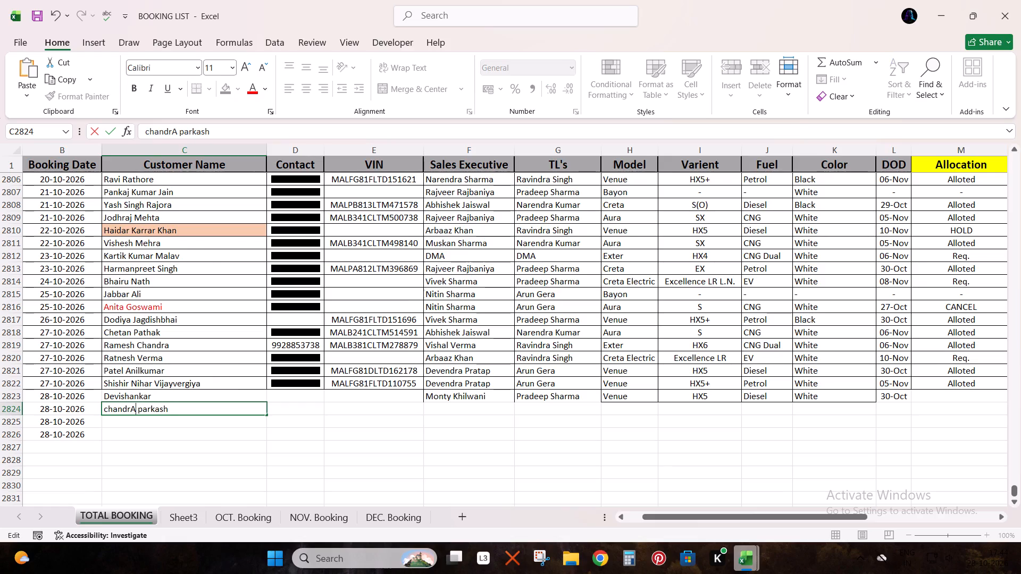
key("a")
key("ctrl+Left")
key("ctrl+Left")
key("Delete")
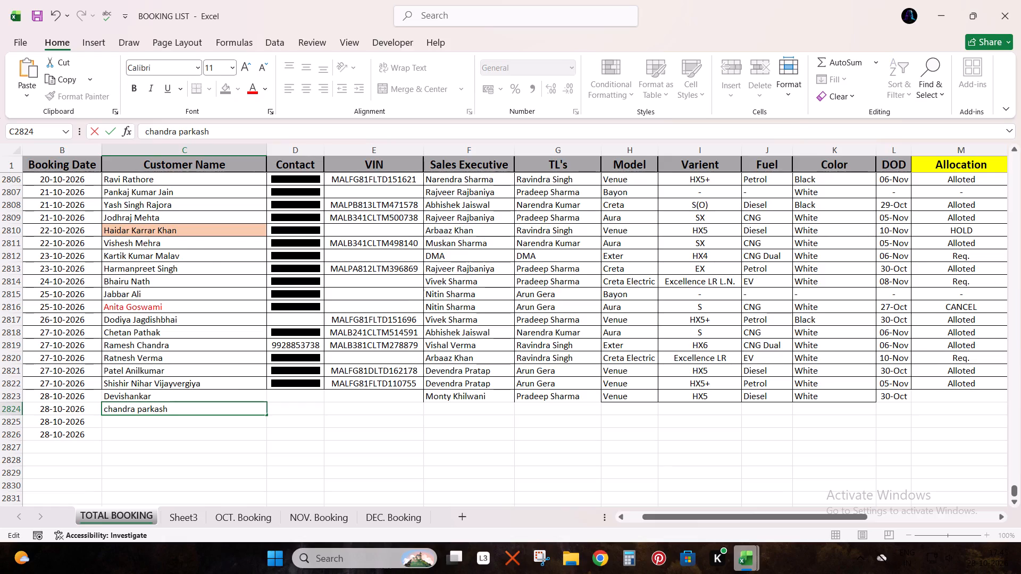
key("shift+c")
key("ctrl+Right")
key("Delete")
key("shift+p")
key("Tab")
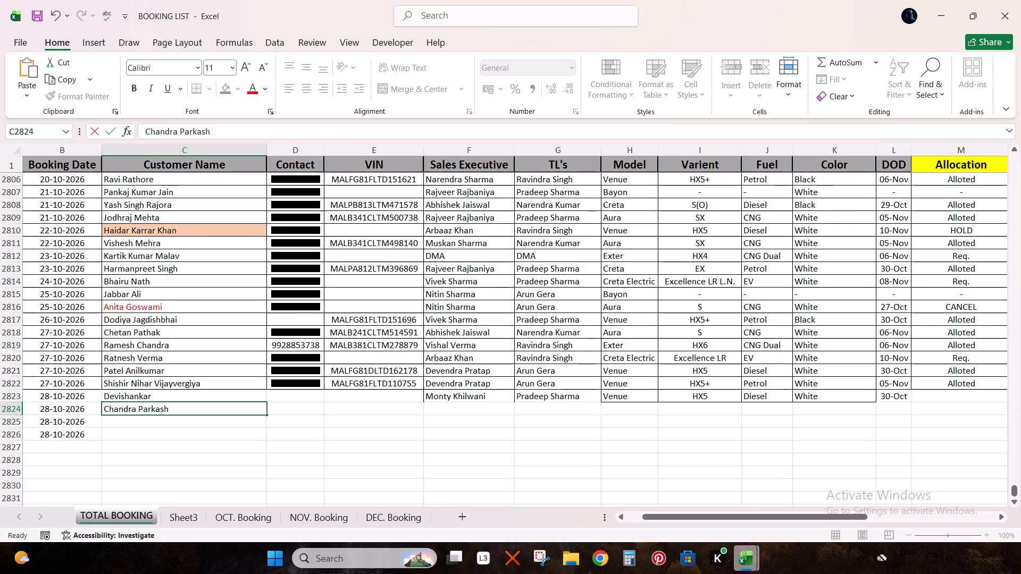
key("Left")
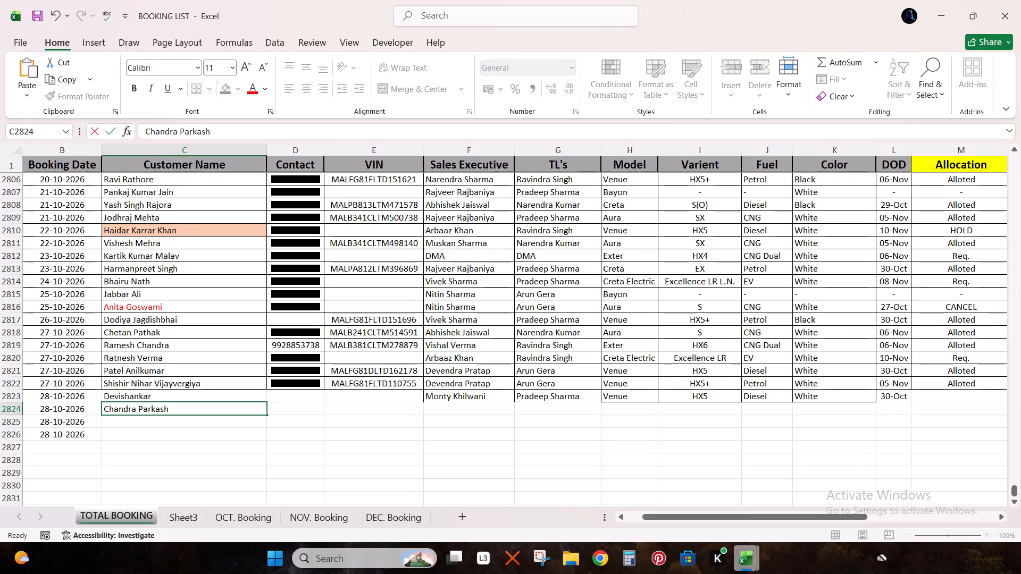
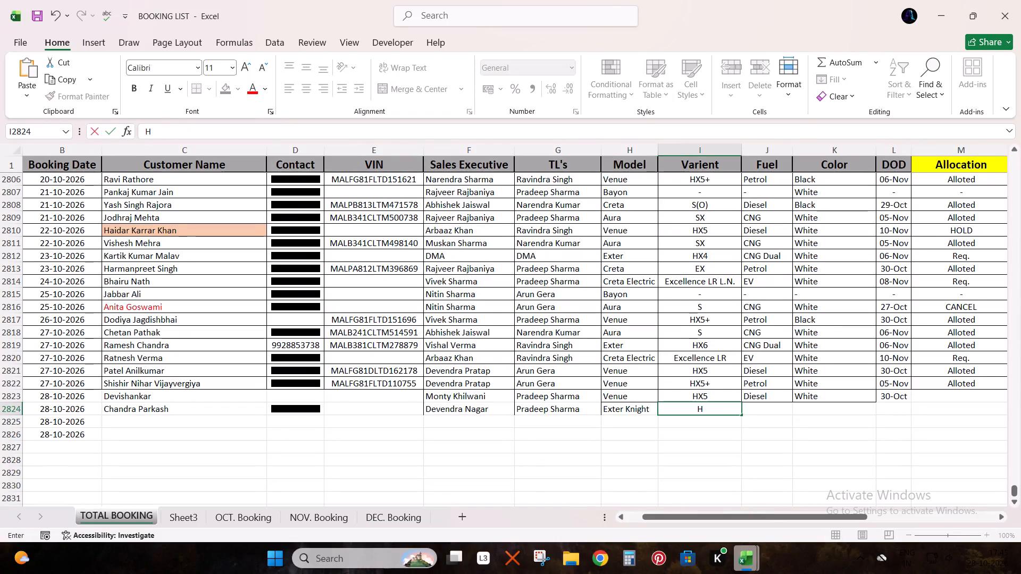
Enter HX6 as the variant and CNG Dual as the fuel for the Exter Knight booking in row 2824.
type("6")
key("Tab")
type("CNH")
key("space")
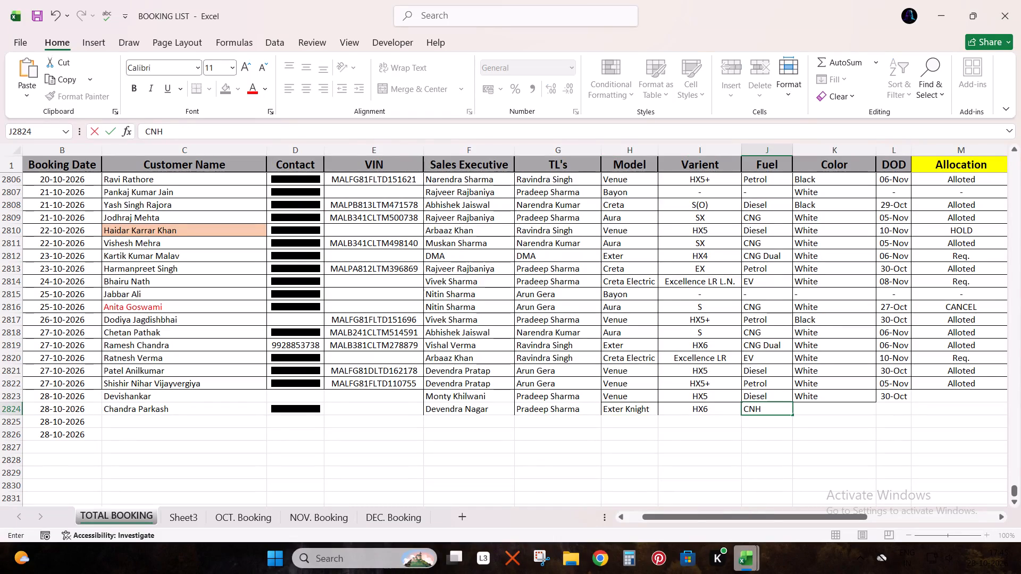
key("shift+BackSpace")
key("shift+BackSpace")
type("GH")
key("space")
key("shift+BackSpace")
key("shift+BackSpace")
key("space")
type("D")
key("Tab")
Enter the vehicle color for the Exter Knight booking in row 2824.
key("w")
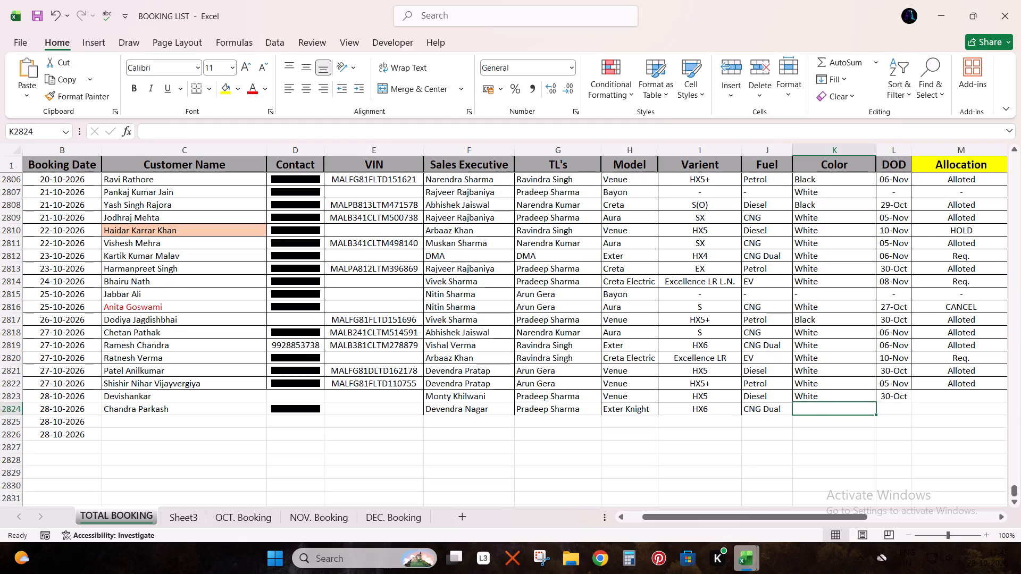
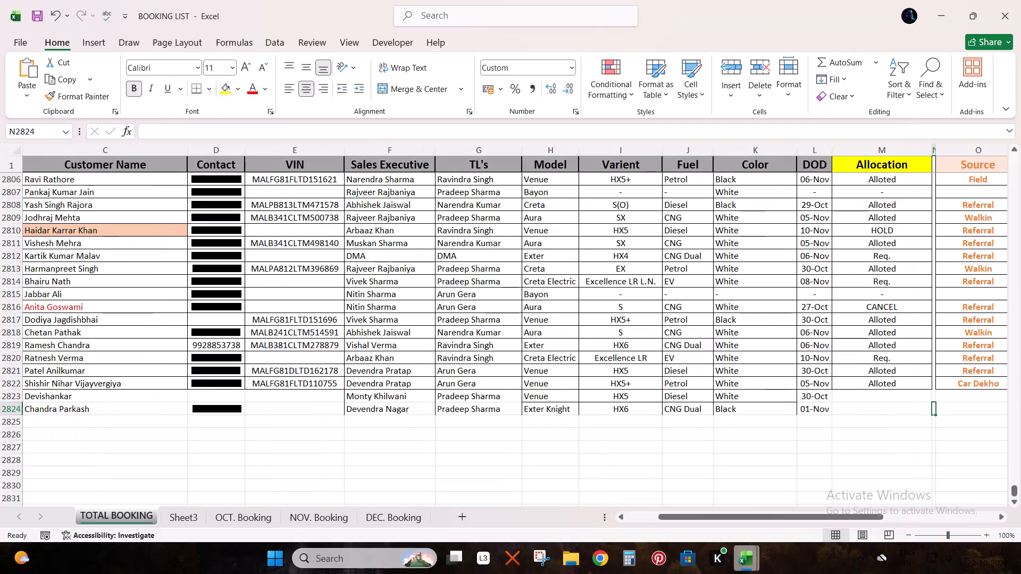
Enter Walkin as the source for the Exter Knight booking in row 2824.
key("Left")
key("Right")
key("Right")
key("Right")
key("Right")
key("Left")
key("Left")
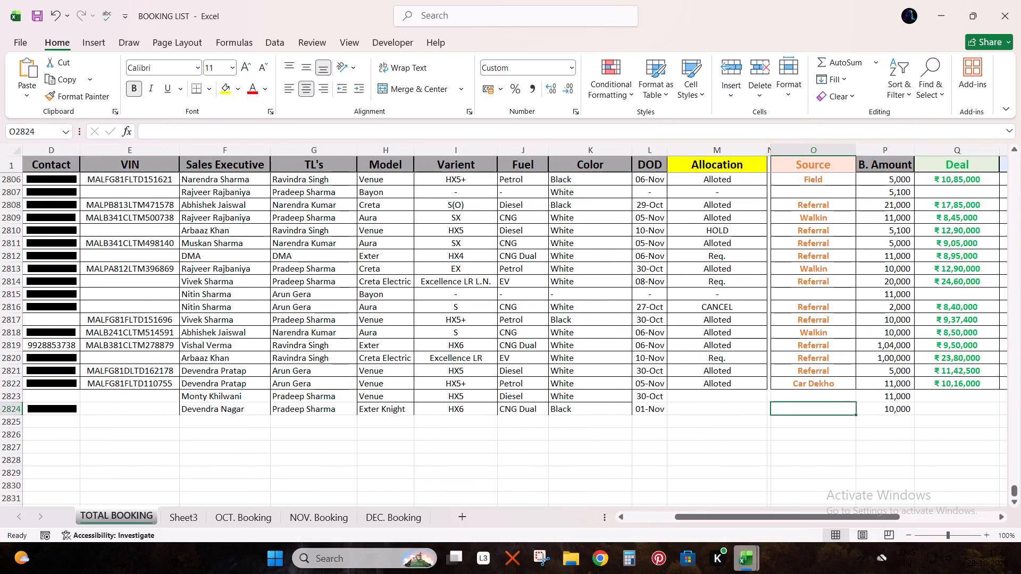
key("w")
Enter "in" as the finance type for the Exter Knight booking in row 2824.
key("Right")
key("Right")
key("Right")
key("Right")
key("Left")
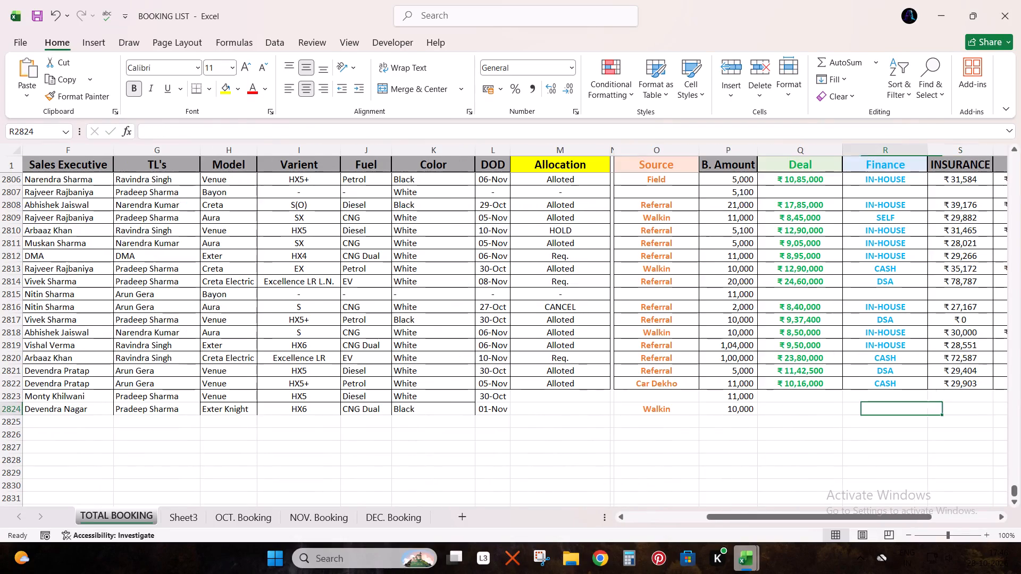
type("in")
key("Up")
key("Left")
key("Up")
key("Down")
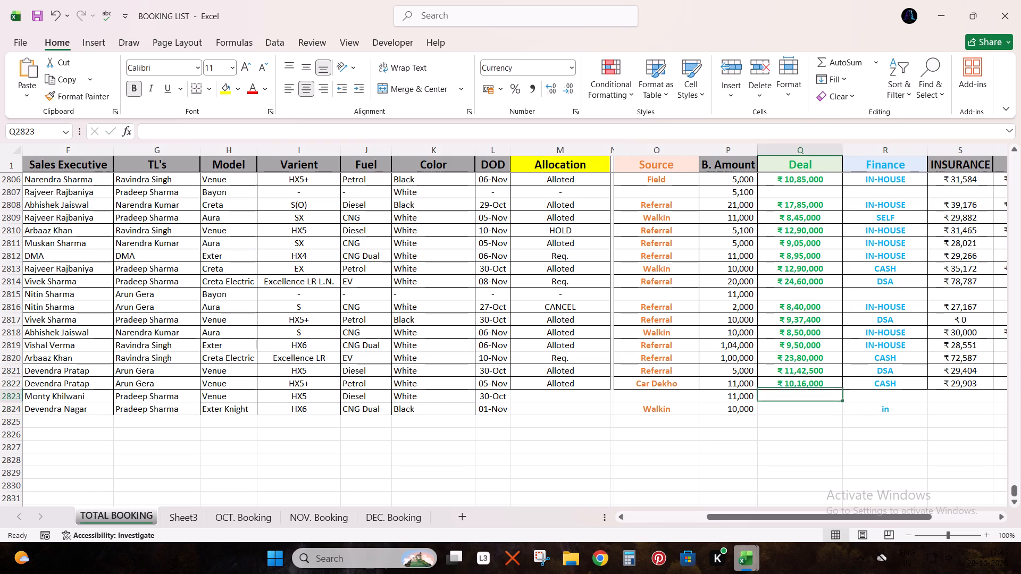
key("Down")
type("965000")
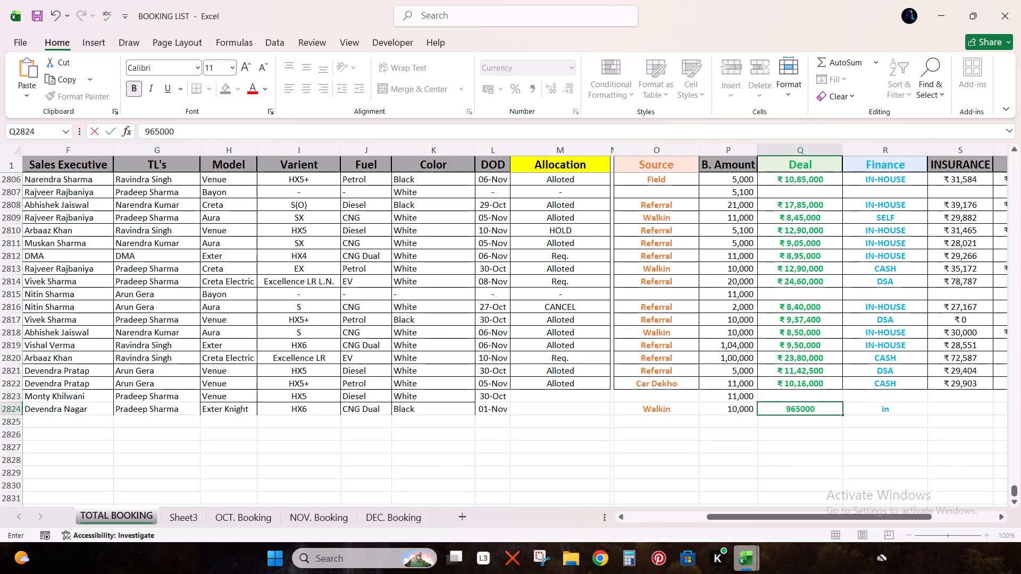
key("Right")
Enter 29186 as the insurance and 98344 as the RTO amount for the booking in row 2824.
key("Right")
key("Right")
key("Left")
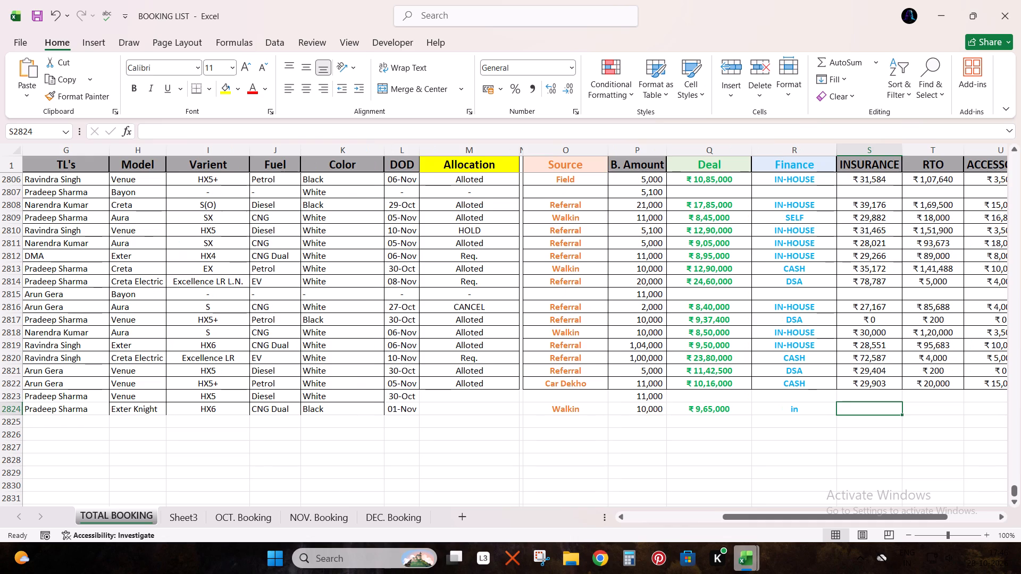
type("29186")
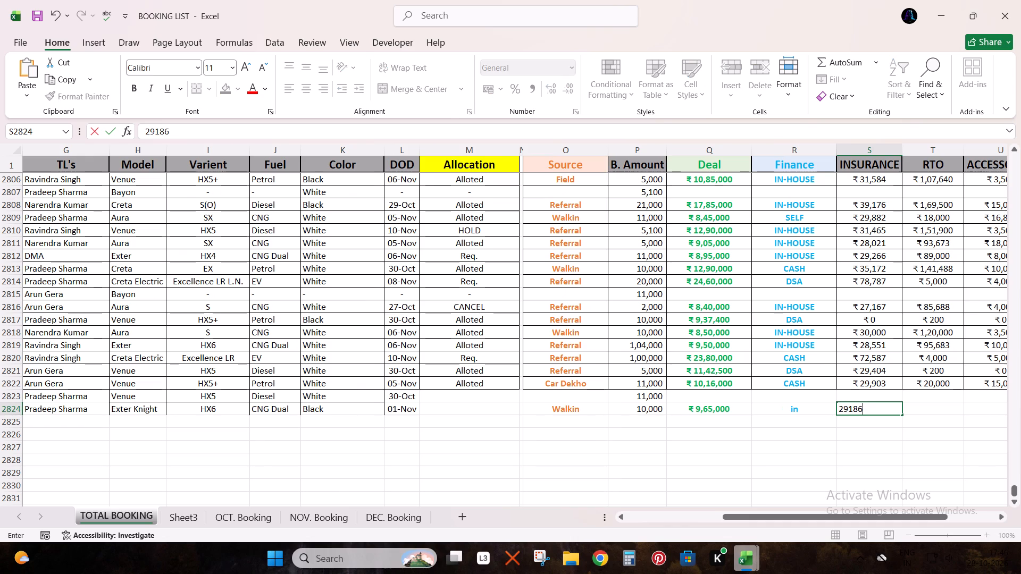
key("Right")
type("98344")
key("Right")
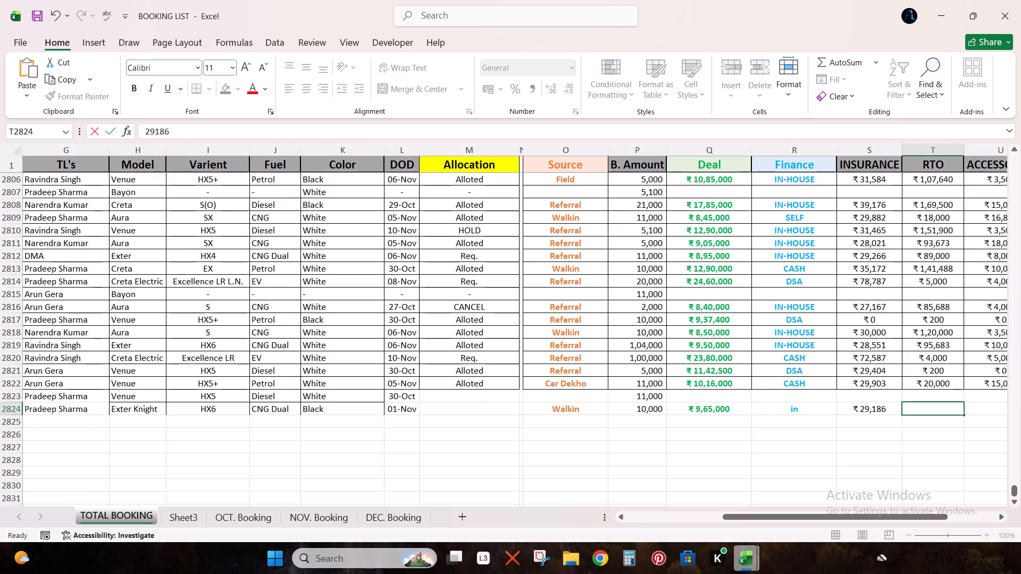
Enter 10000 for accessories and 0 for both TCS and scrap cost in row 2824.
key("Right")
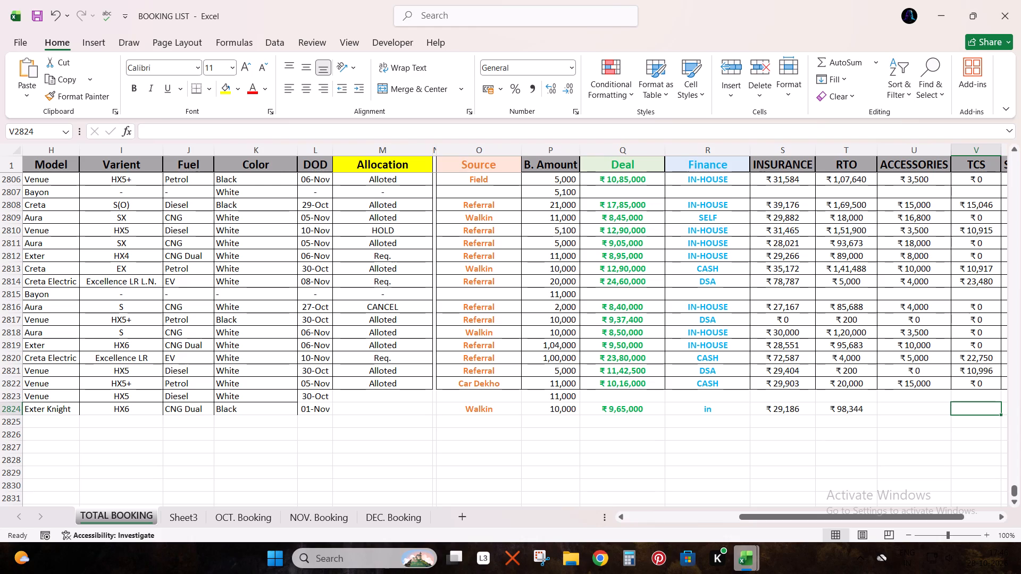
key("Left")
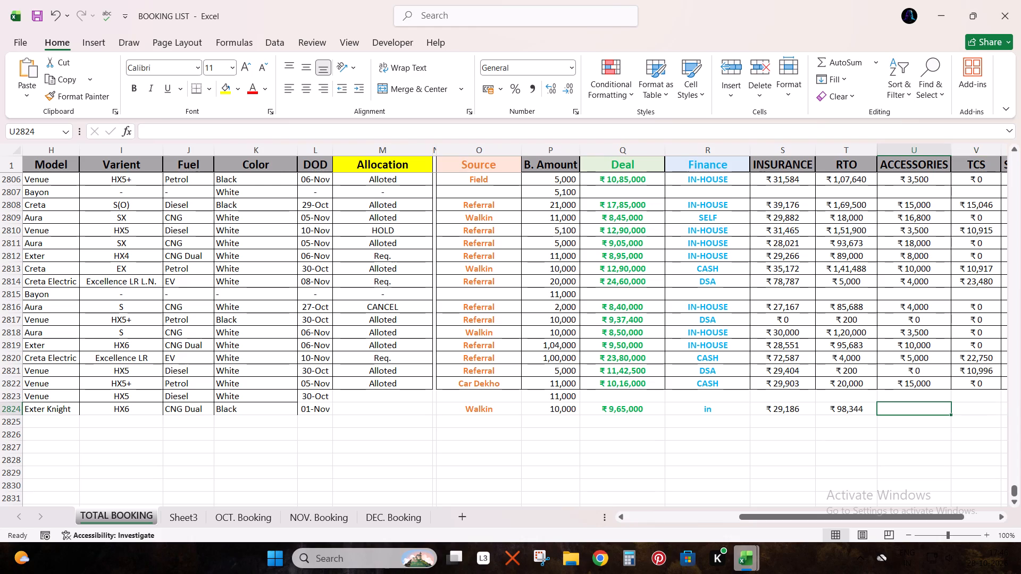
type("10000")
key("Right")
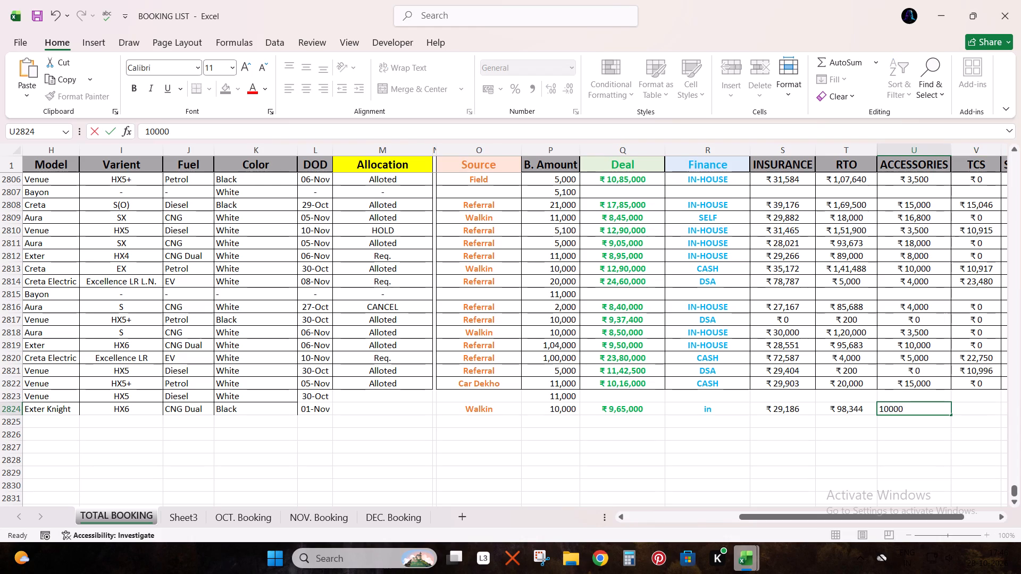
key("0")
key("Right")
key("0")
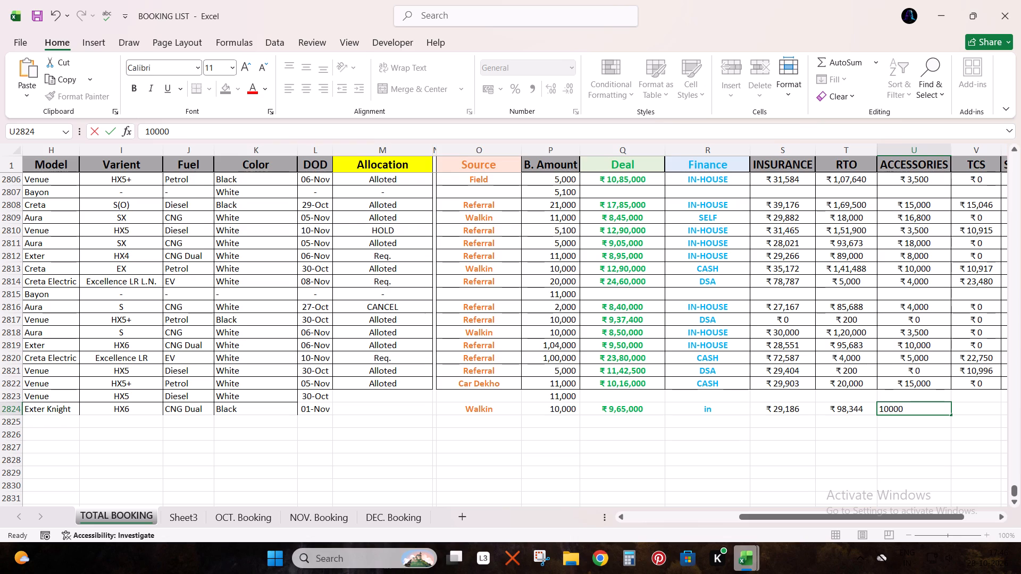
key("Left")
Check the deal, finance, insurance, RTO, accessories, TCS and scrap cost entries in row 2824.
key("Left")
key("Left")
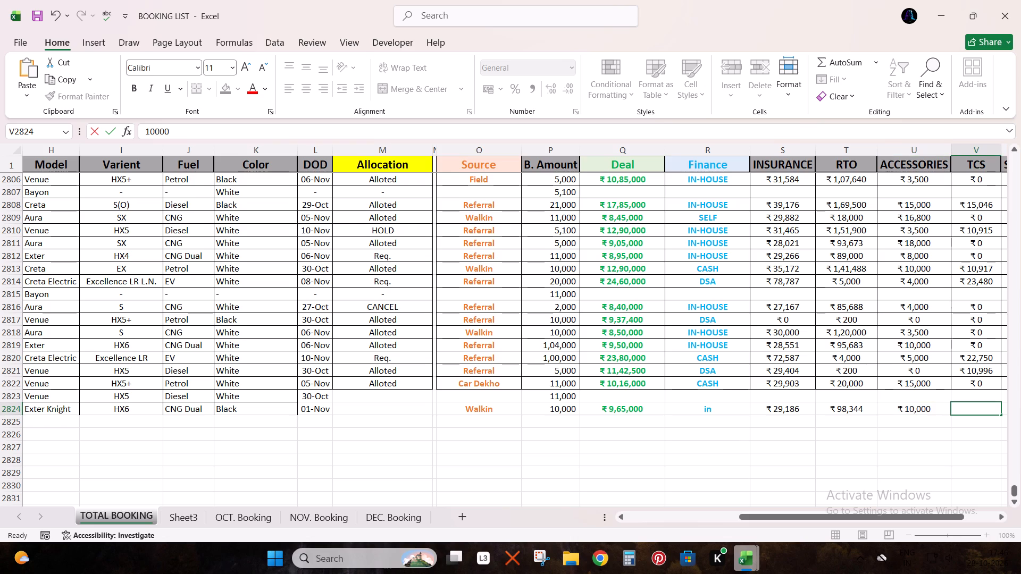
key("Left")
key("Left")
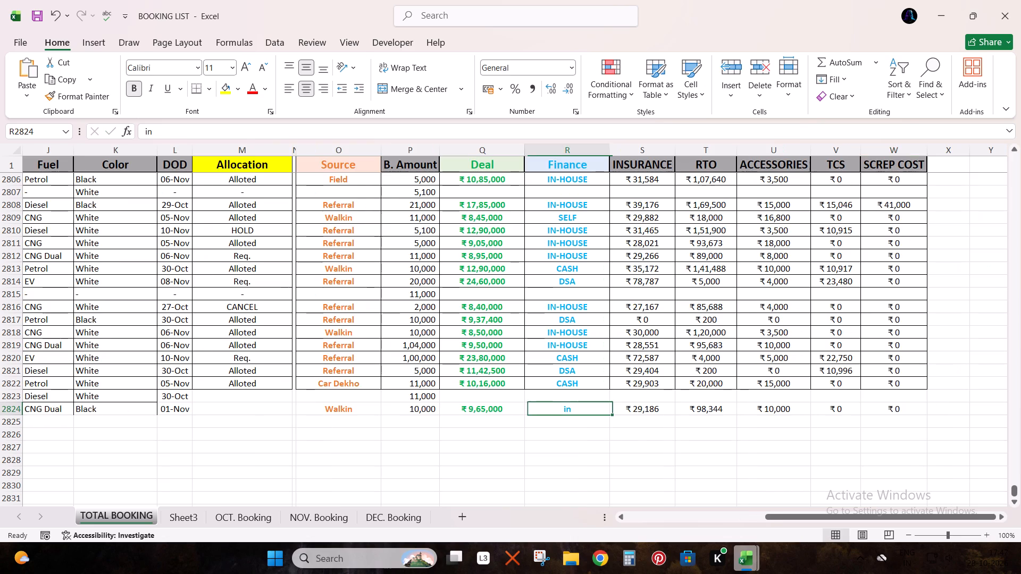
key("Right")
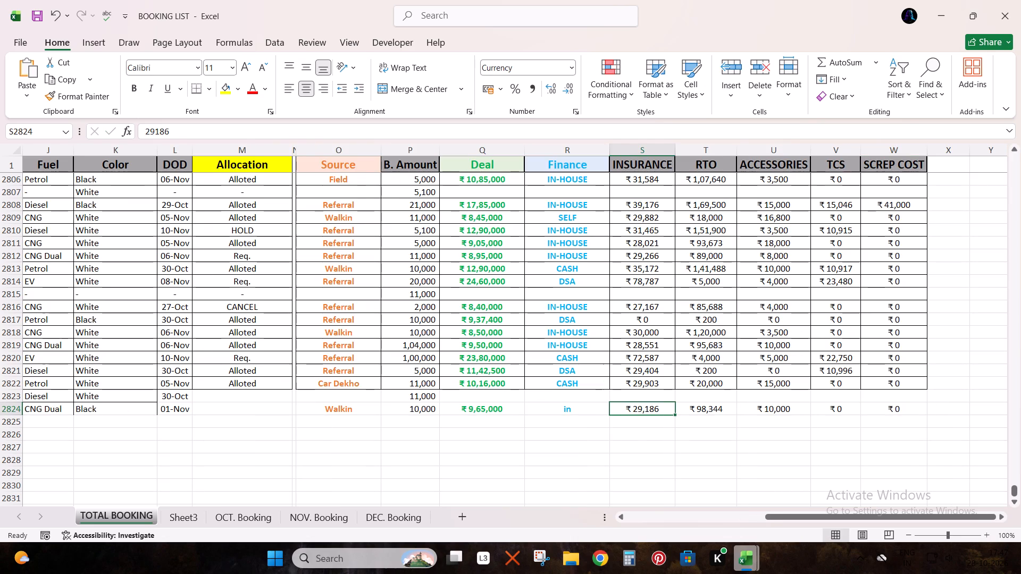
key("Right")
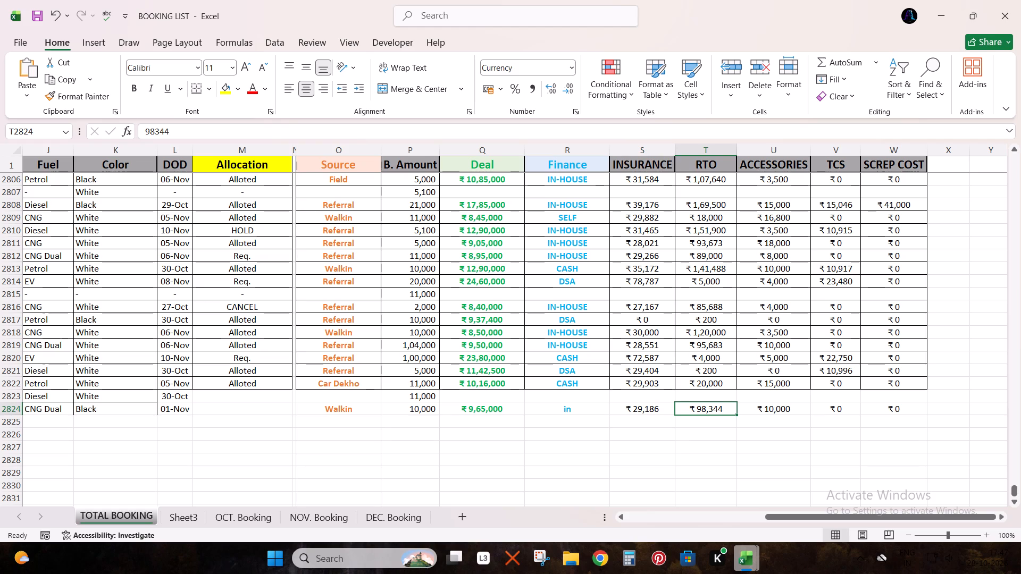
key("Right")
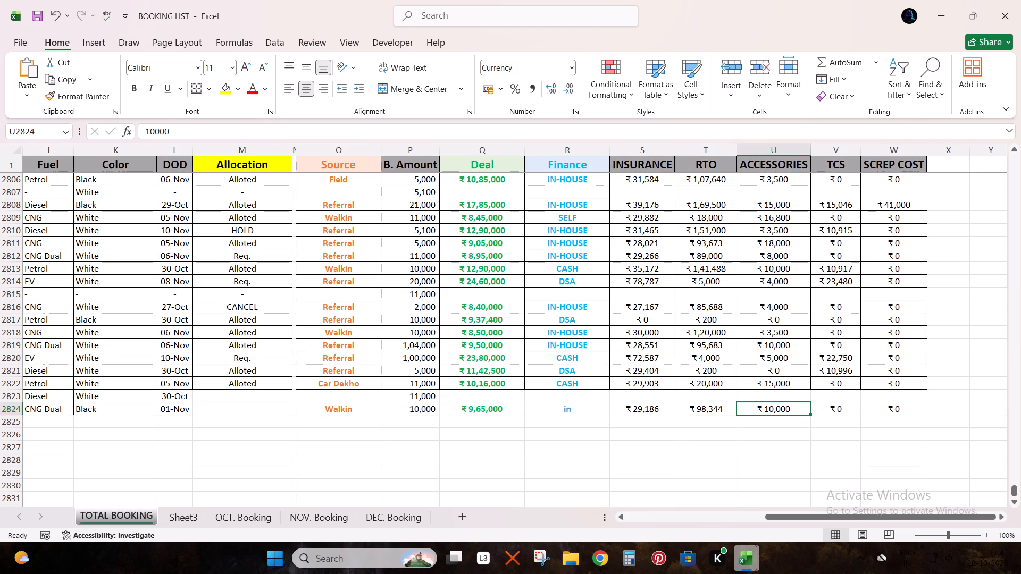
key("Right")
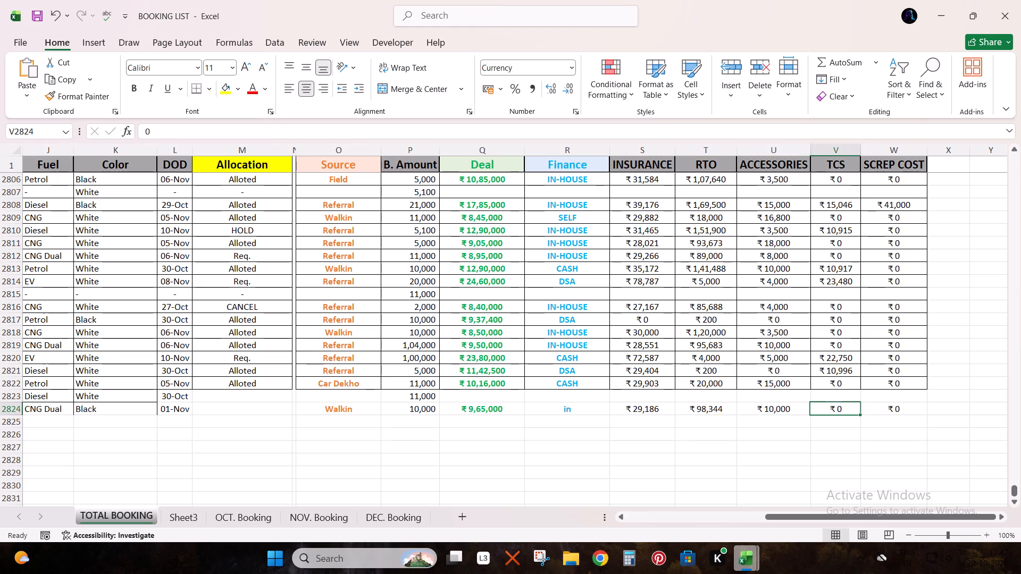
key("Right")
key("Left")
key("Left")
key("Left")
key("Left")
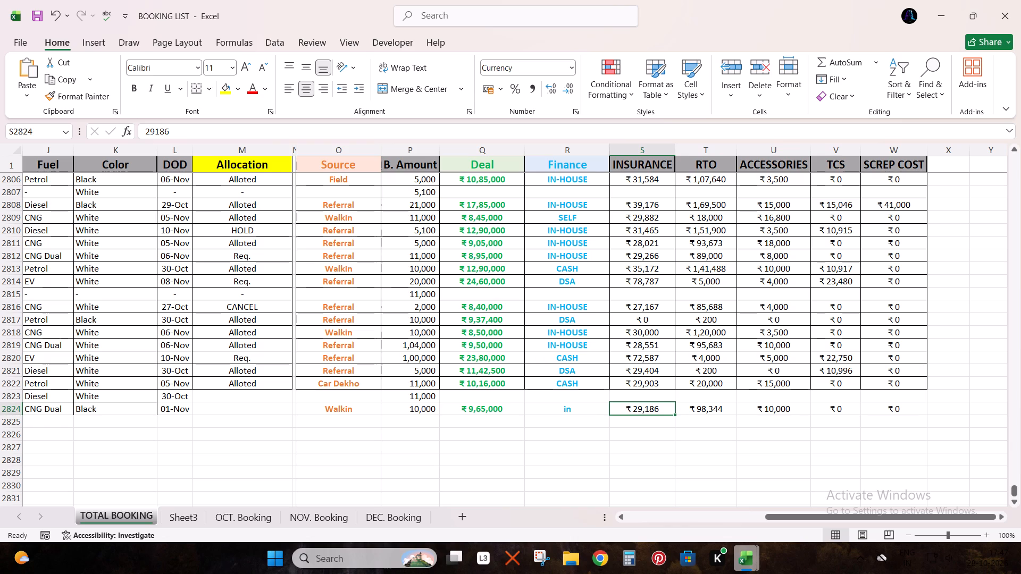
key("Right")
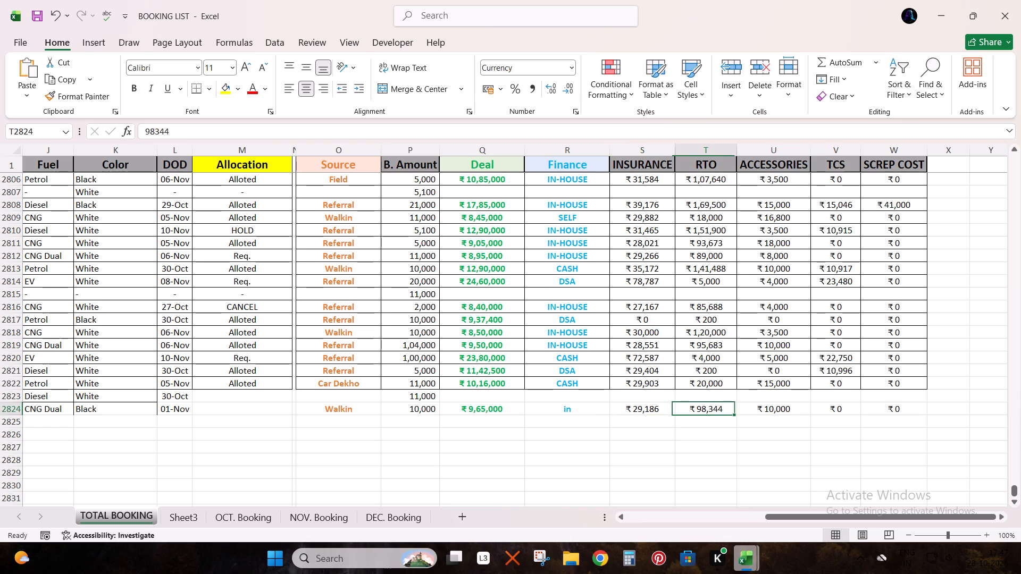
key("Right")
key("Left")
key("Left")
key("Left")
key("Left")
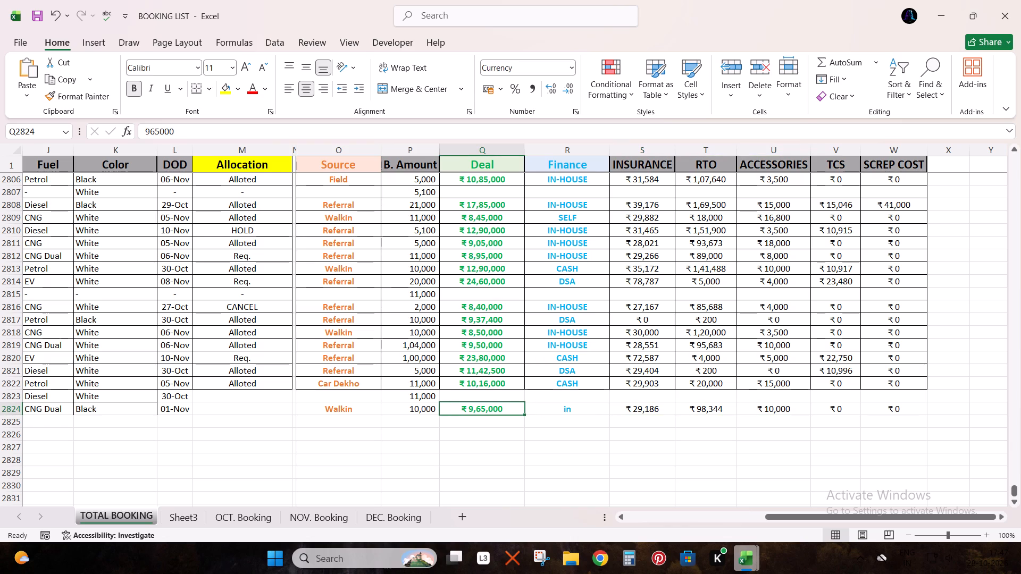
Copy IN-HOUSE from the Finance cell in row 2819 into the Finance cell of row 2824 and save the workbook.
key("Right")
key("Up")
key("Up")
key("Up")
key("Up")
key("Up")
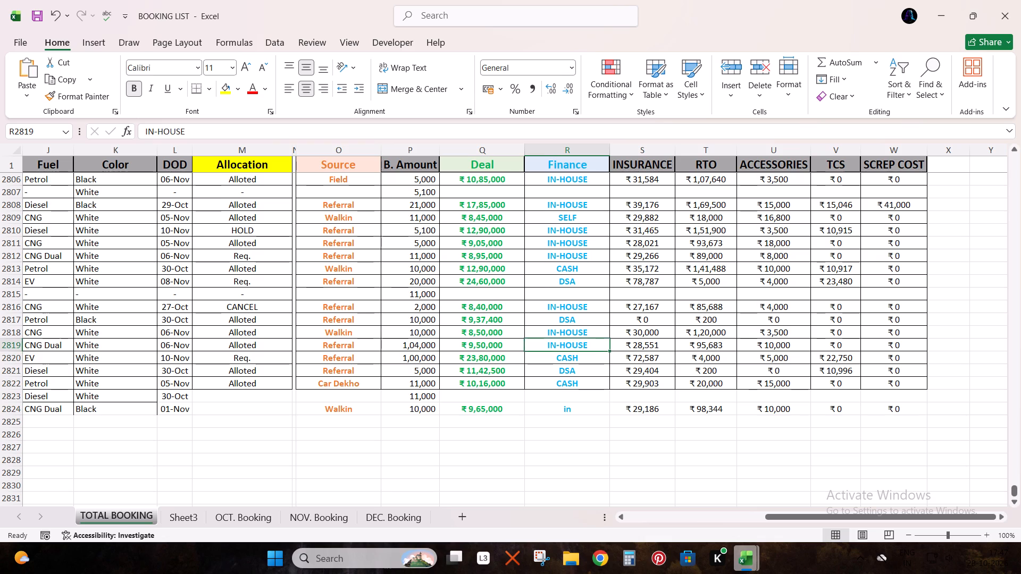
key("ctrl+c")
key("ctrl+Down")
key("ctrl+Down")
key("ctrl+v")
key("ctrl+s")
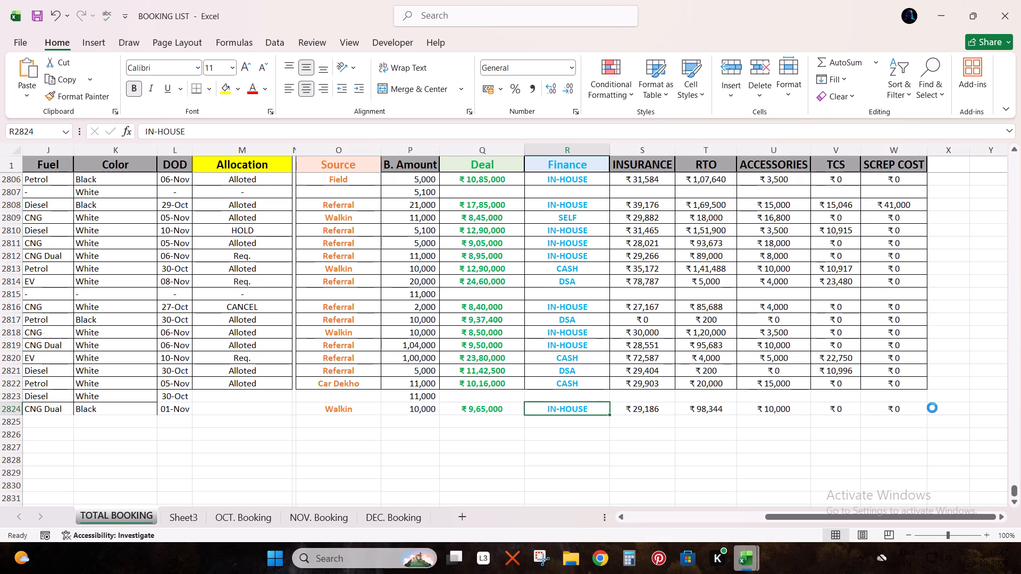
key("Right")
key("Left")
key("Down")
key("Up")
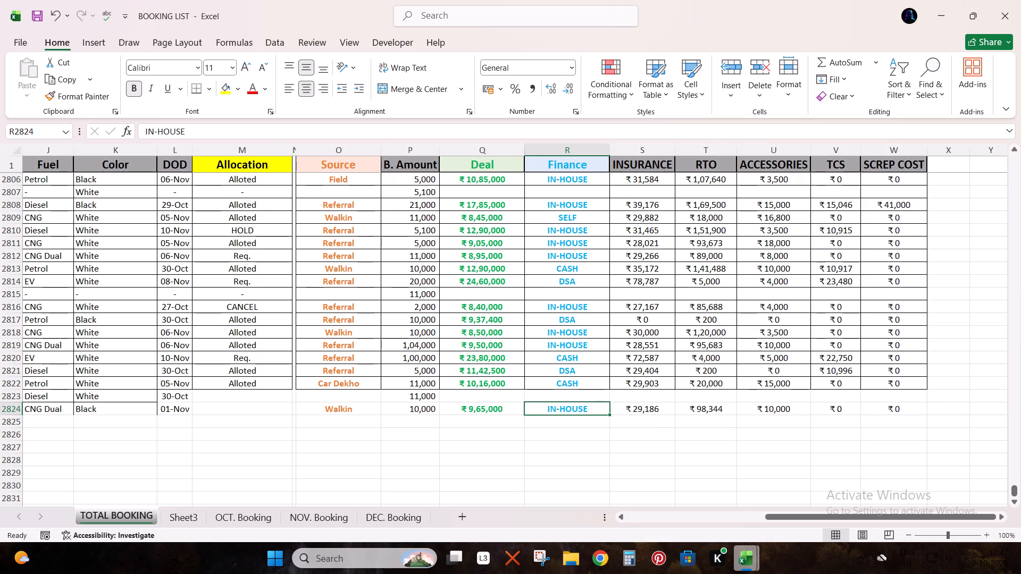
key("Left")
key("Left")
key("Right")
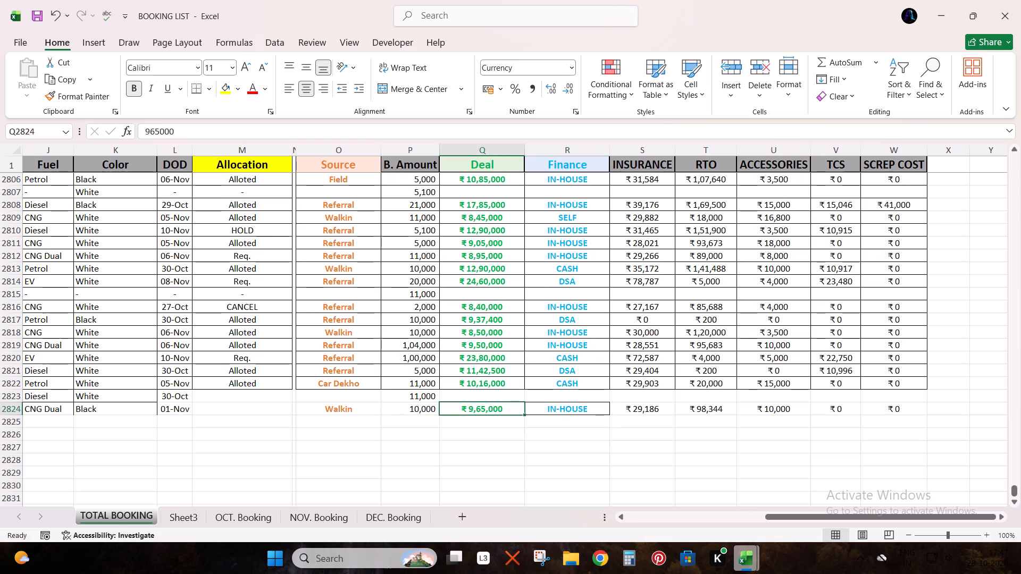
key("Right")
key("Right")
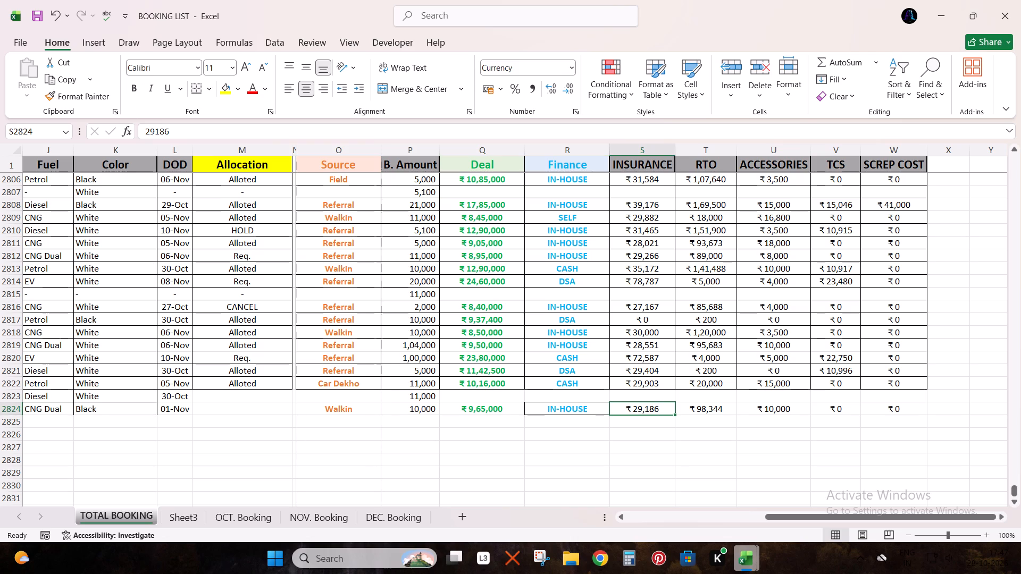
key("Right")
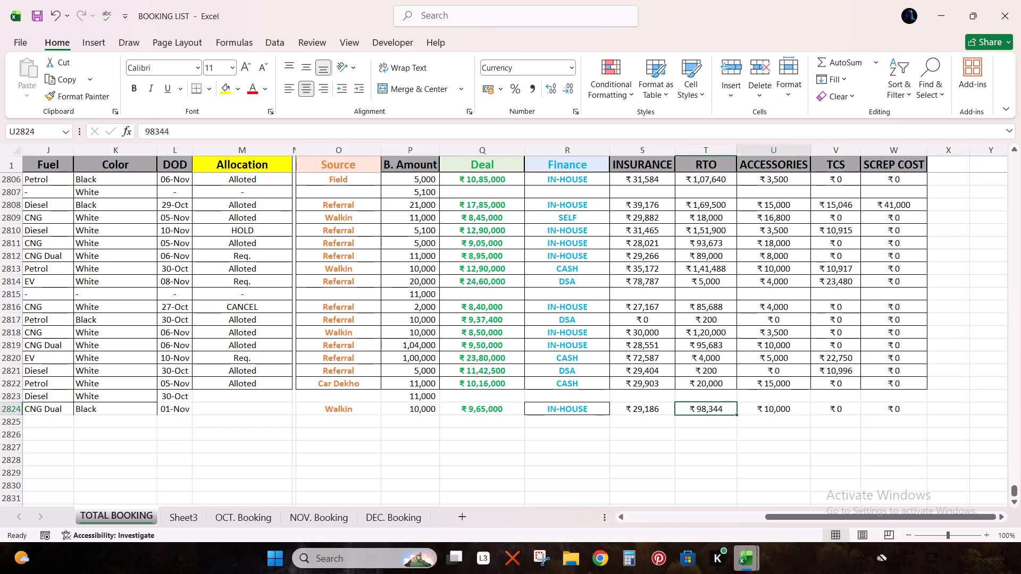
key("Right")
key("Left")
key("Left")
key("Left")
key("Left")
key("Left")
key("Left")
key("Left")
key("Left")
key("Left")
key("Left")
key("Left")
key("Left")
key("Left")
key("Left")
key("Left")
key("Left")
key("Left")
key("Left")
key("Left")
key("Left")
key("Left")
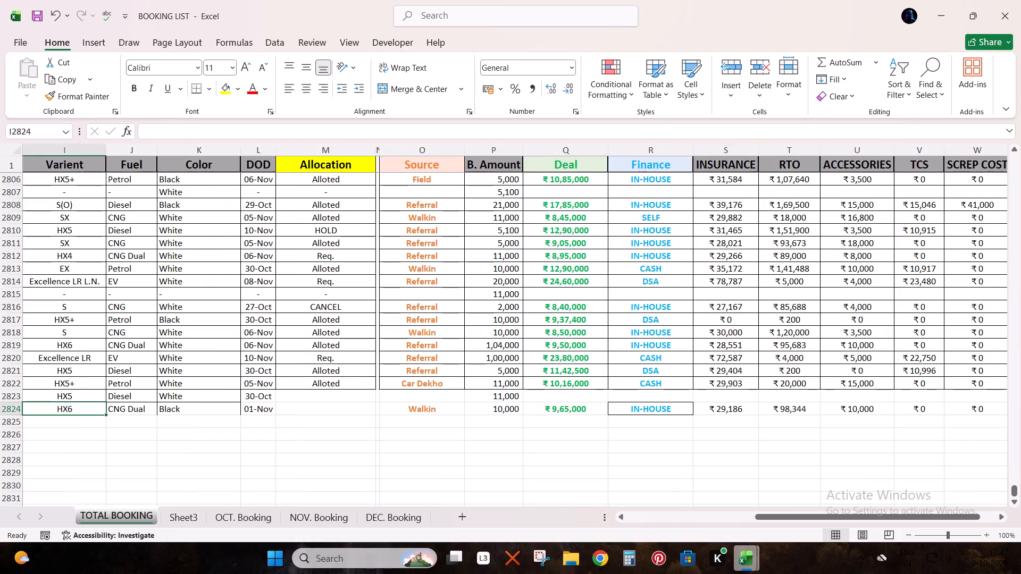
key("Left")
key("Left")
key("Left")
key("Left")
key("Left")
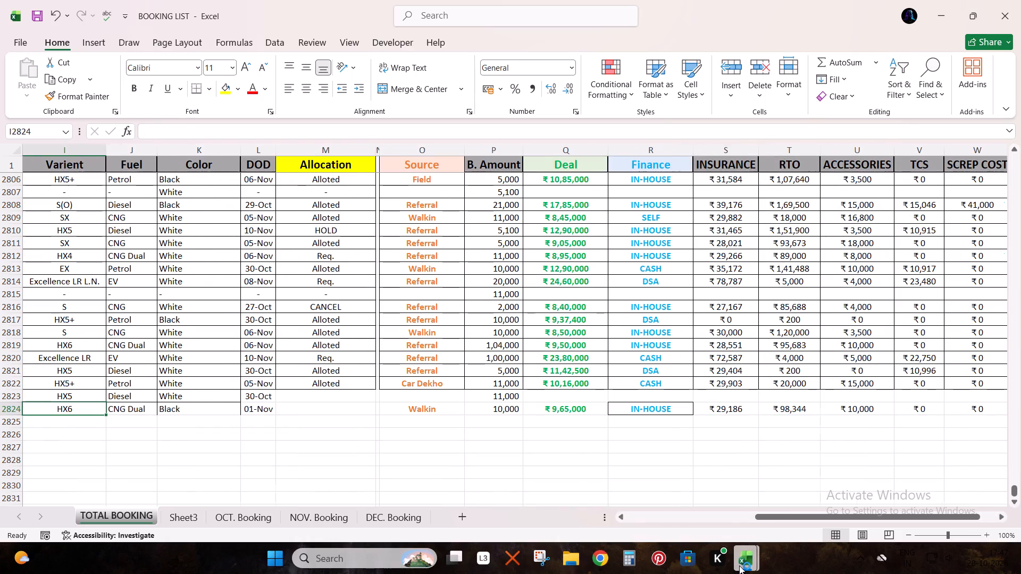
Switch to the ALLOCATION STOCK SHEET workbook and select the Titanium Black EXTER 1.2MT Kappa HX6DualCNGSE row in the EXTER section.
left_click(739, 565)
left_click(811, 471)
scroll(135, 469, "down", 7)
scroll(194, 466, "up", 1)
scroll(193, 466, "down", 20)
scroll(193, 466, "down", 8)
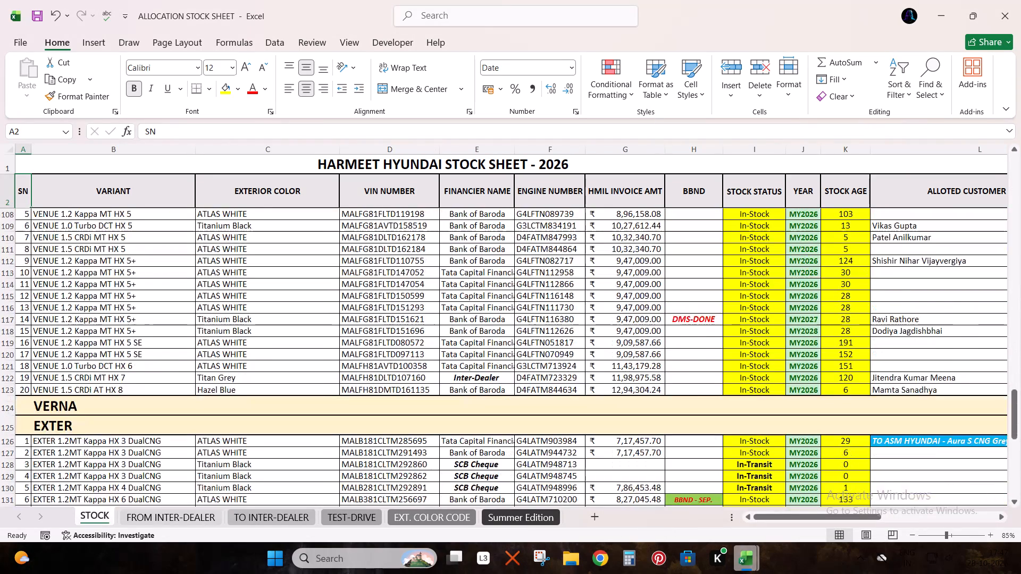
scroll(188, 466, "down", 6)
left_click(172, 439)
key("shift+space")
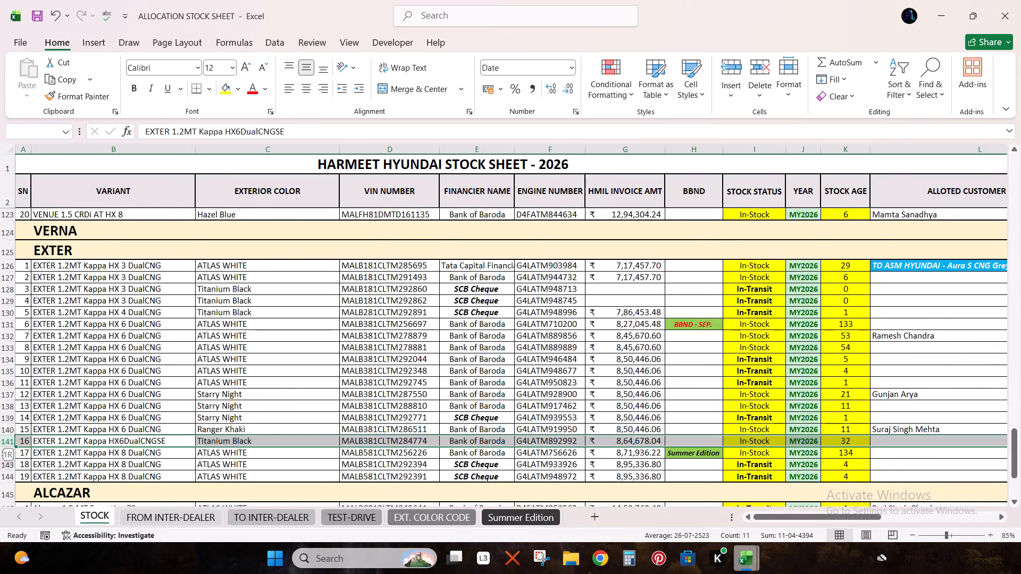
Copy the customer name through sales executive cells from BOOKING LIST row 2824 into stock row 141, starting at the allotted customer column.
key("alt+Tab")
key("ctrl+Left")
key("Right")
key("Right")
key("shift+Right")
key("shift+Right")
key("shift+Right")
key("shift+Right")
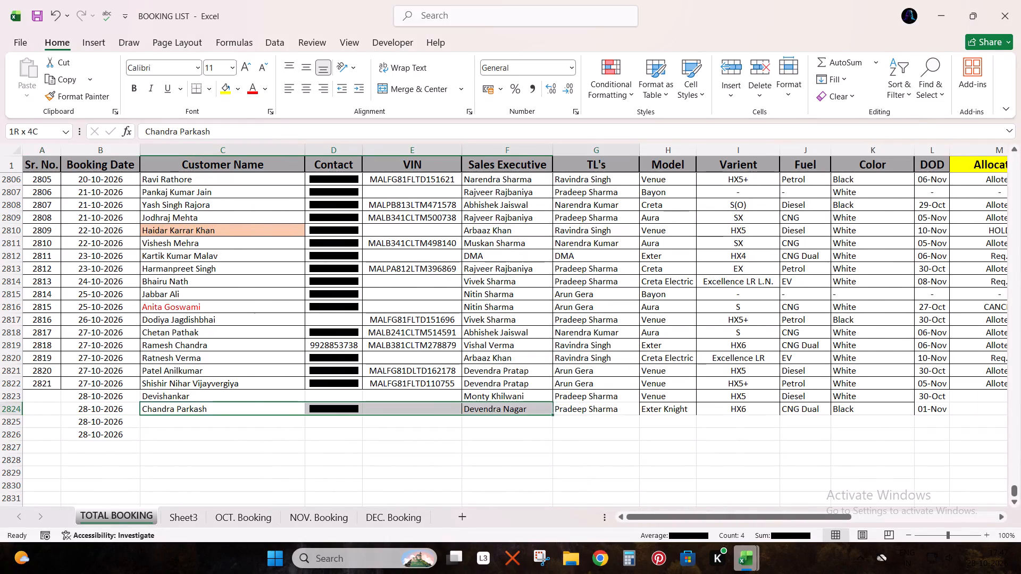
key("ctrl+c")
key("alt+Tab")
key("Right")
key("ctrl+Right")
key("ctrl+Right")
key("Right")
key("Right")
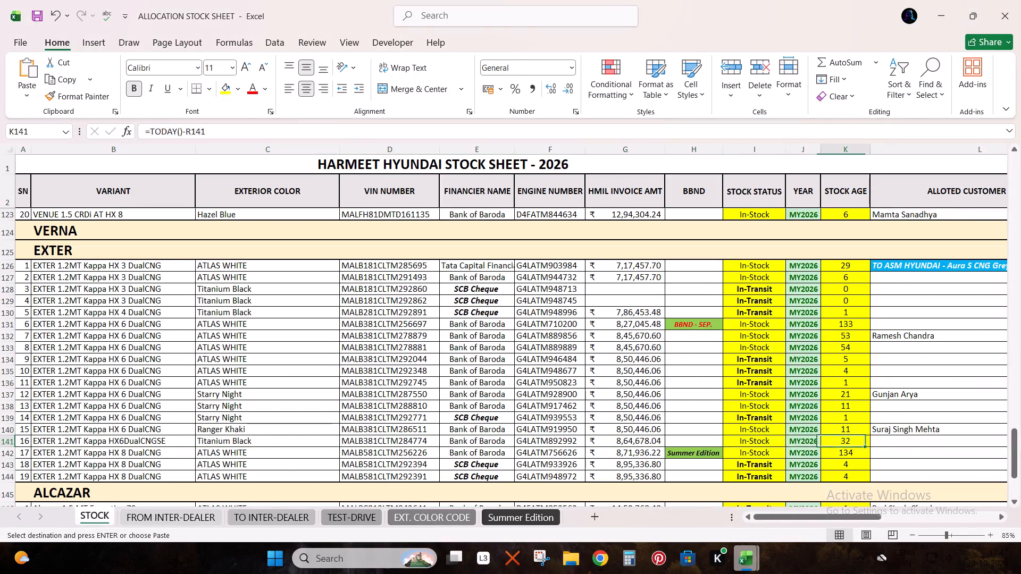
key("Right")
key("ctrl+v")
Select the whole of stock row 141 to check the vehicle against its allotted customer, and clear the pending copy.
key("ctrl+Left")
key("ctrl+Left")
key("ctrl+Left")
key("ctrl+Left")
key("ctrl+Left")
key("shift+space")
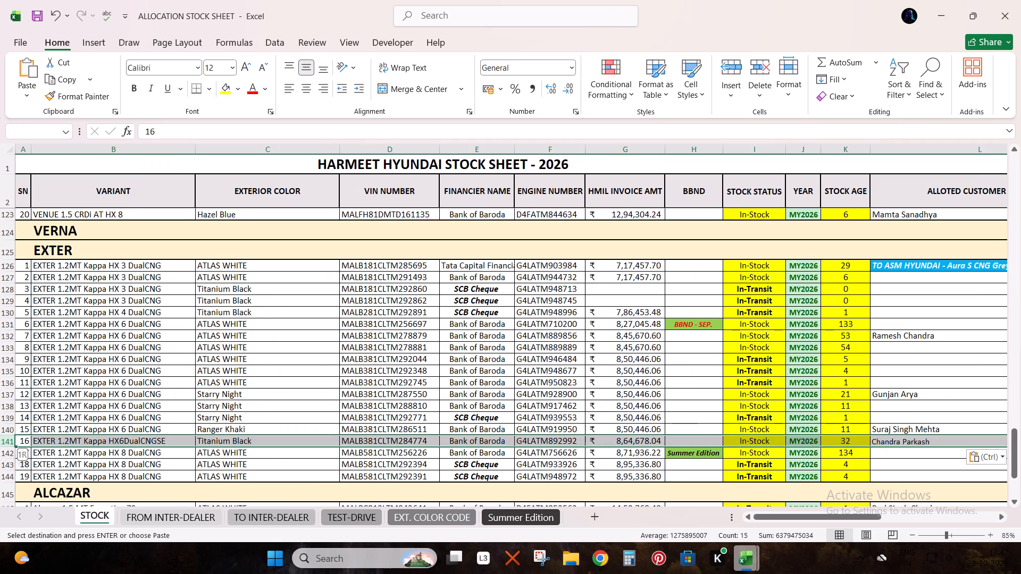
key("Escape")
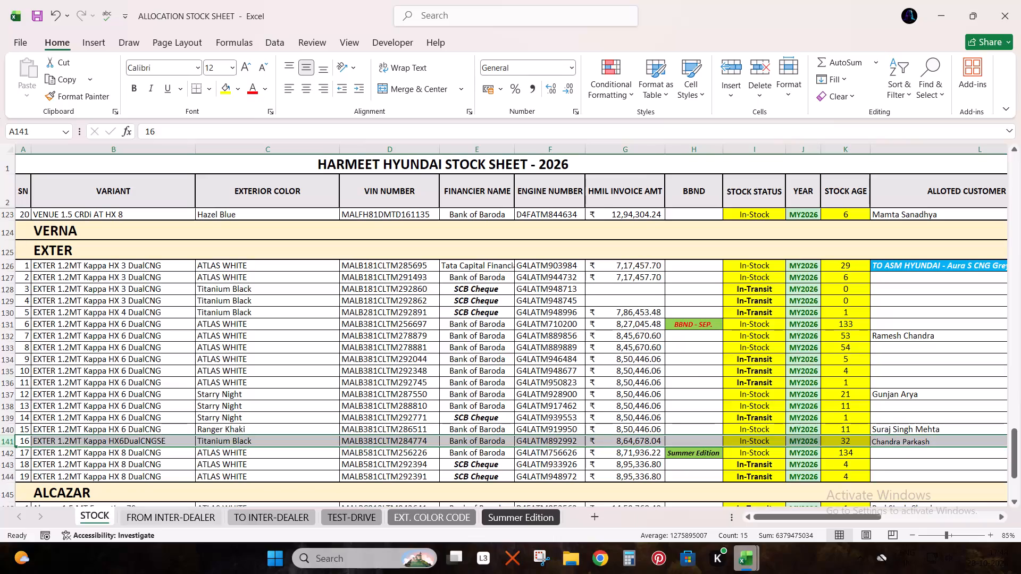
key("alt+Tab")
key("alt+Tab")
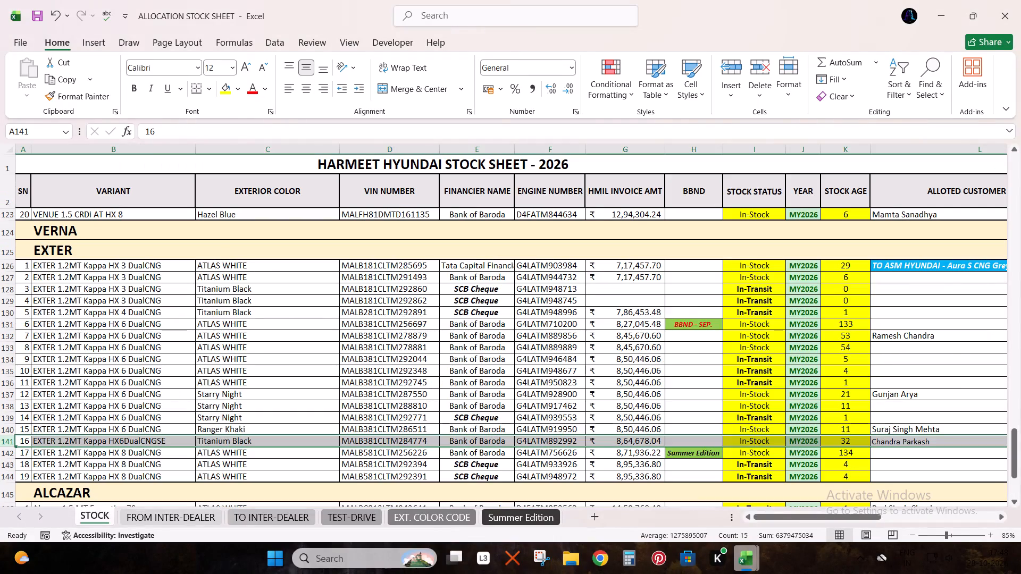
Search the EXTER variant cells in rows 126 to 144 for "se" and select the full HX6DualCNGSE row 141.
left_click_drag(171, 267, 177, 481)
key("ctrl+f")
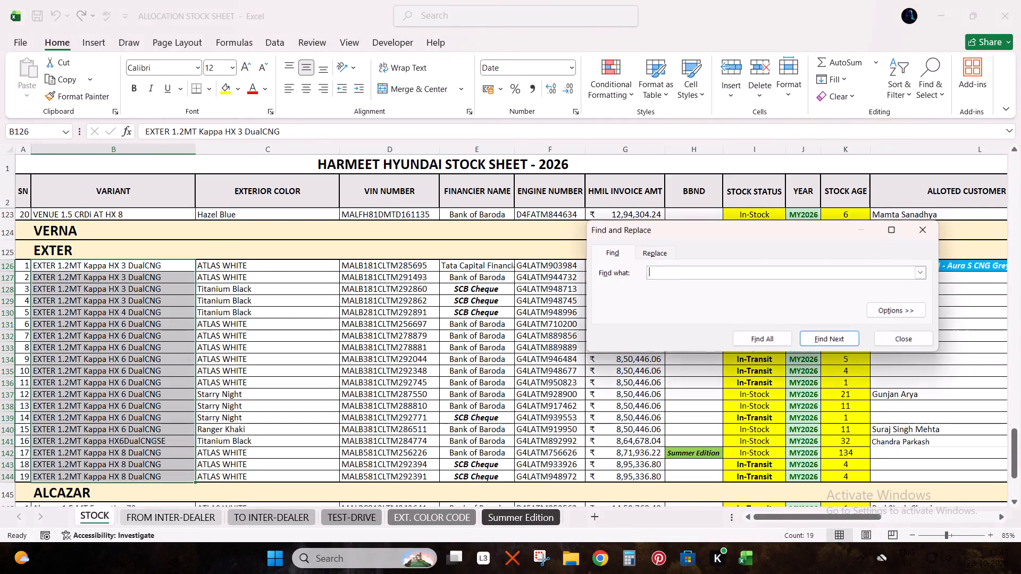
type("se")
key("Return")
key("Return")
key("Return")
key("Return")
key("Return")
key("Return")
key("Return")
key("Return")
key("Return")
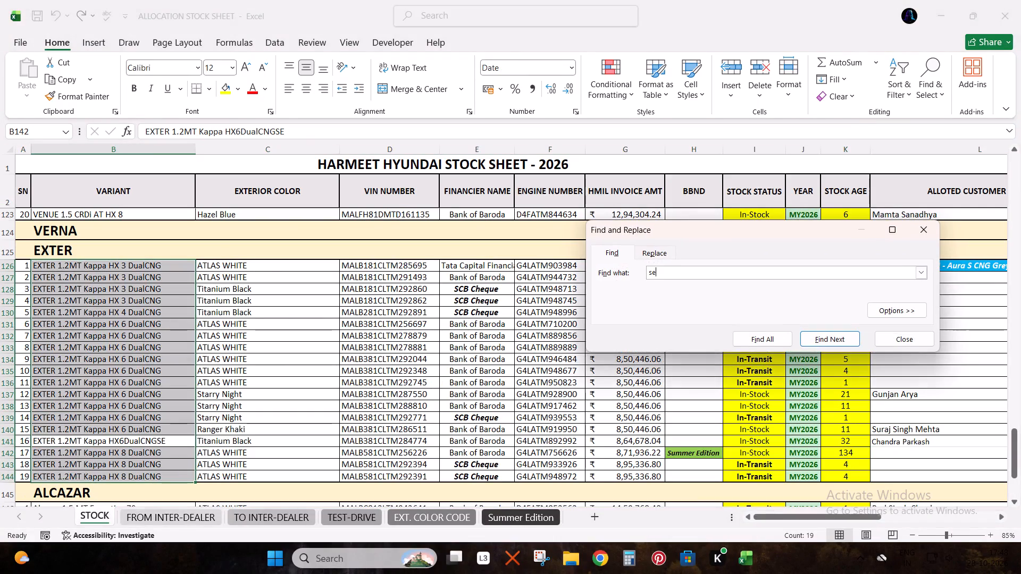
key("Return")
key("Return")
key("Return")
key("Escape")
key("Right")
key("Left")
key("shift+space")
Compare the Exter Knight booking in BOOKING LIST row 2824 with row 141 of ALLOCATION STOCK SHEET, with both full rows selected.
key("alt+Tab")
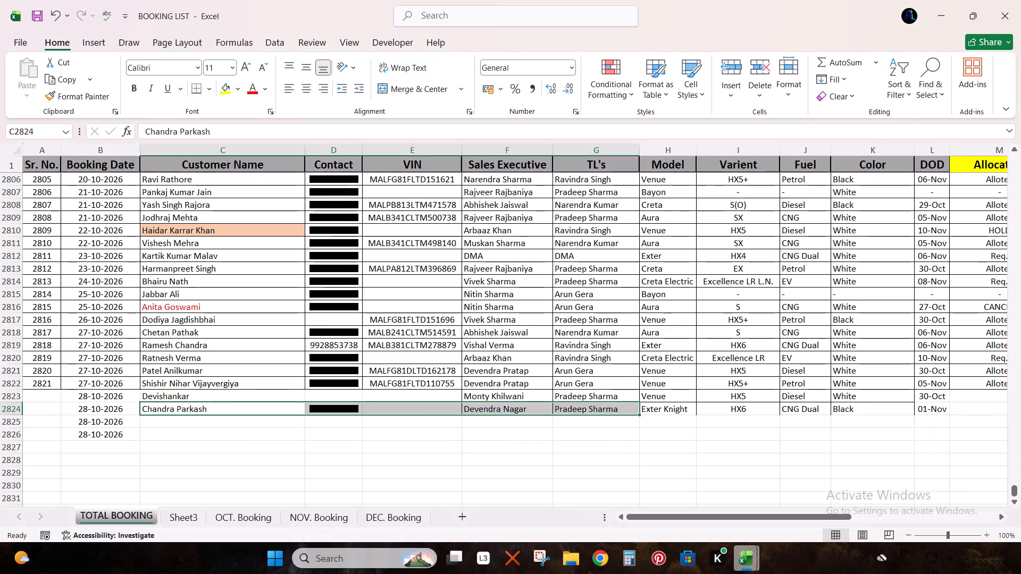
key("alt+Tab")
key("alt+Tab")
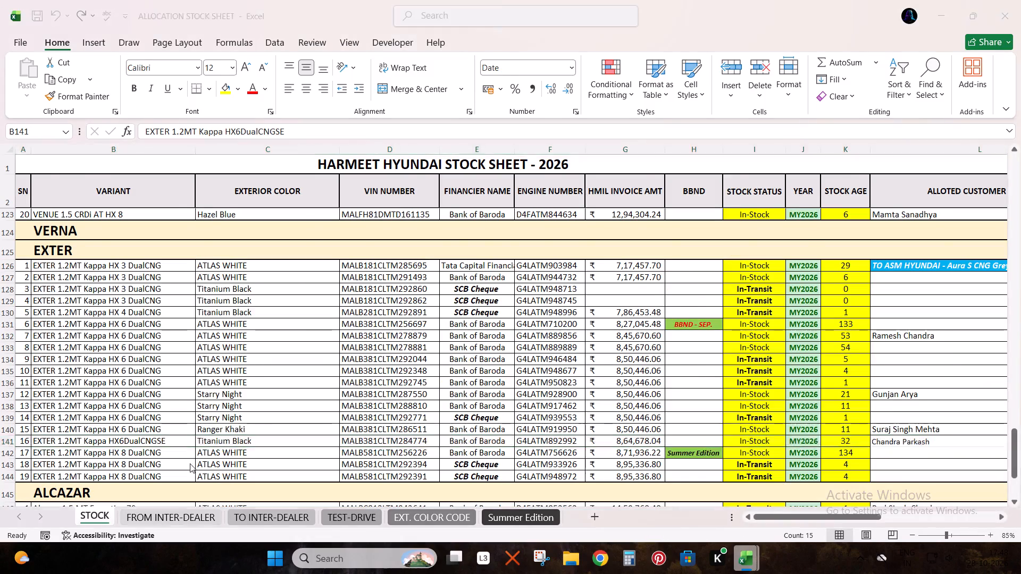
key("shift+space")
key("alt+Tab")
key("alt+Tab")
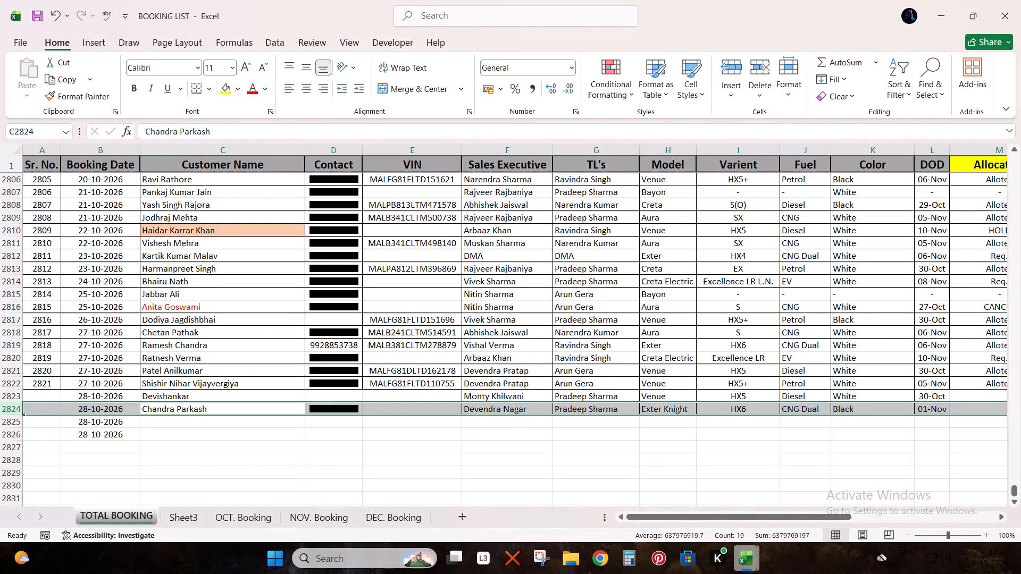
key("alt+Tab")
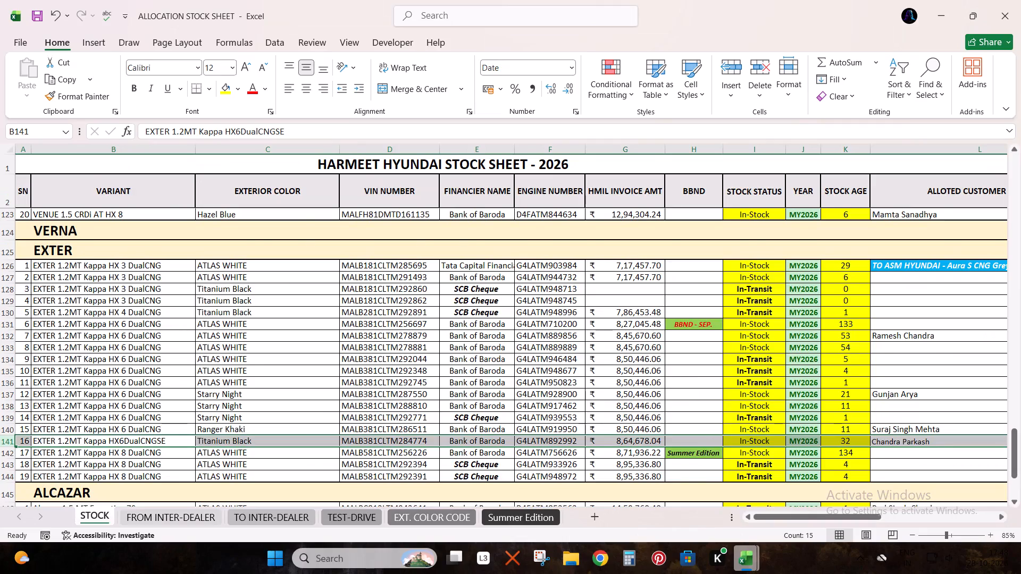
key("alt+Tab")
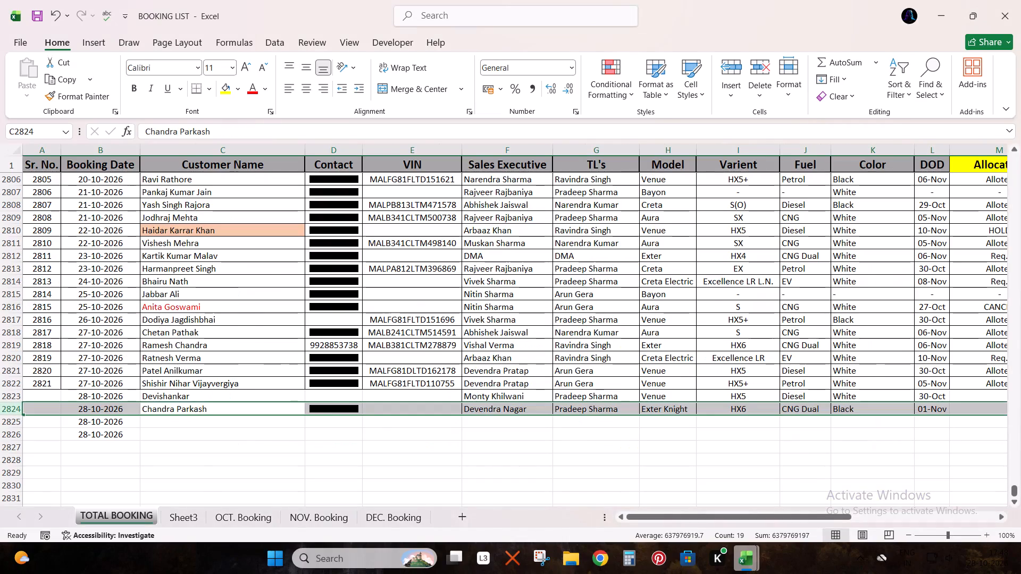
key("alt+Tab")
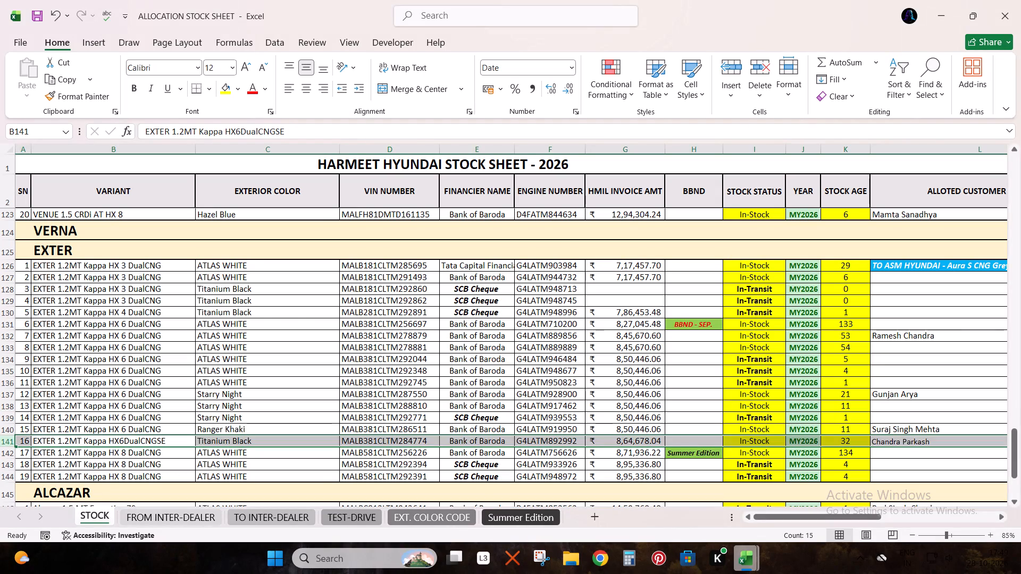
key("alt+Tab")
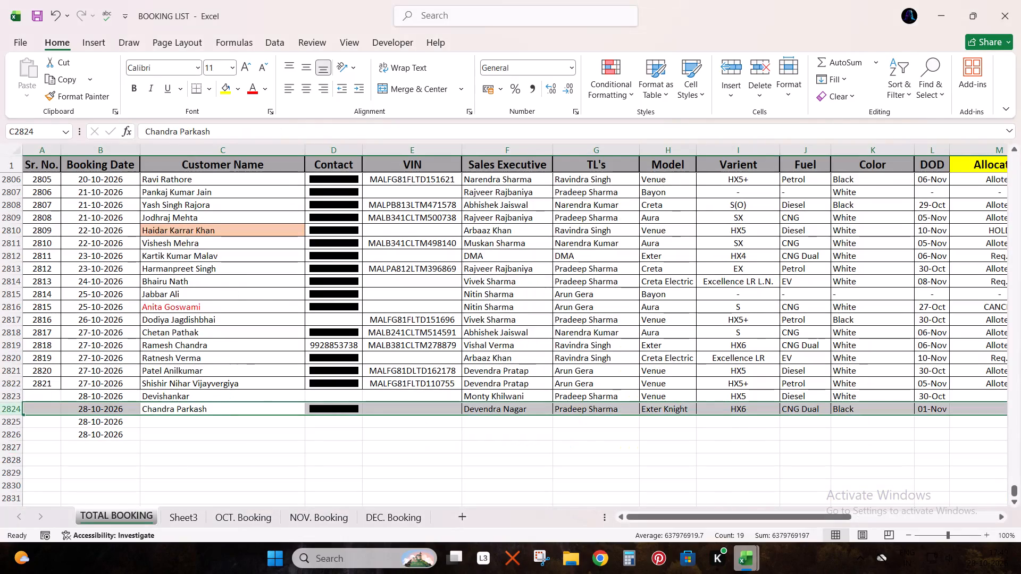
key("alt+Tab")
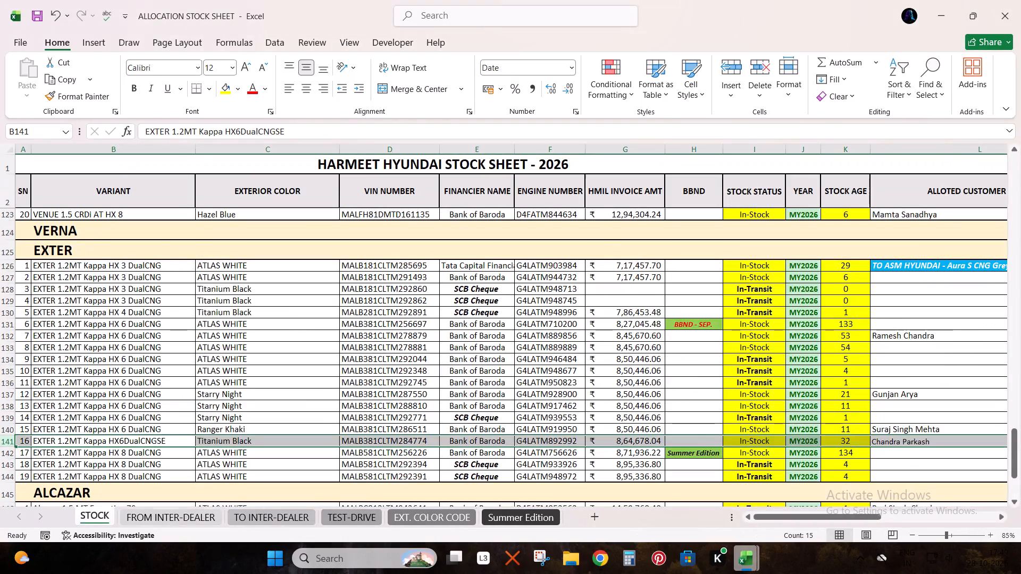
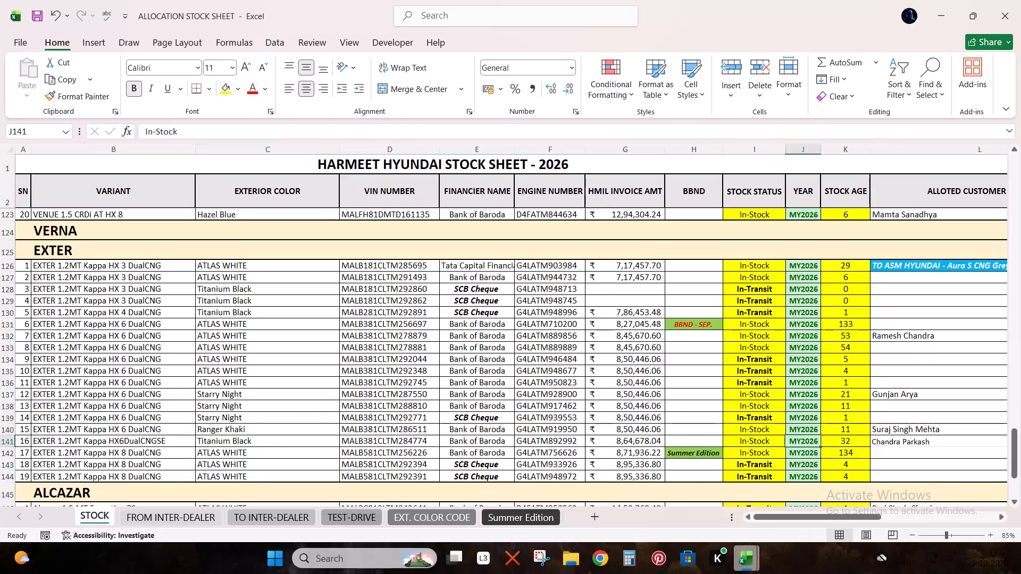
Move the mobile number, executive and team leader entries in stock row 141 one column over, so the mobile number sits under MOBILE NO.
key("Right")
key("Right")
key("Right")
key("Right")
key("Left")
key("shift+Right")
key("shift+Right")
key("shift+Right")
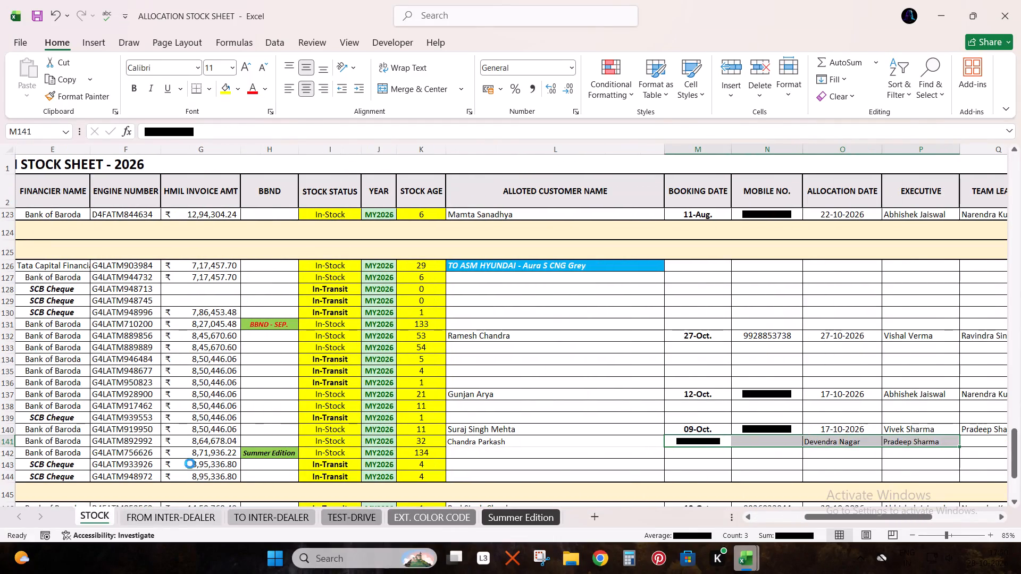
key("ctrl+x")
key("Right")
key("ctrl+v")
Enter 28-10 as both the booking date and the allocation date for the allotted customer in stock row 141.
key("Left")
type("28-")
type("10")
key("Tab")
key("Tab")
type("28-")
type("10")
key("Return")
key("Up")
key("Left")
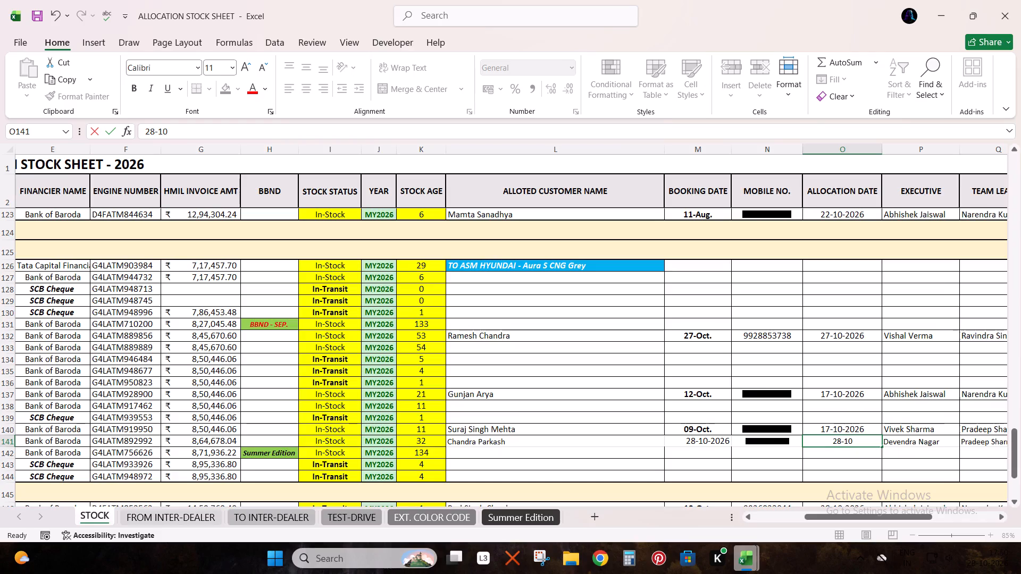
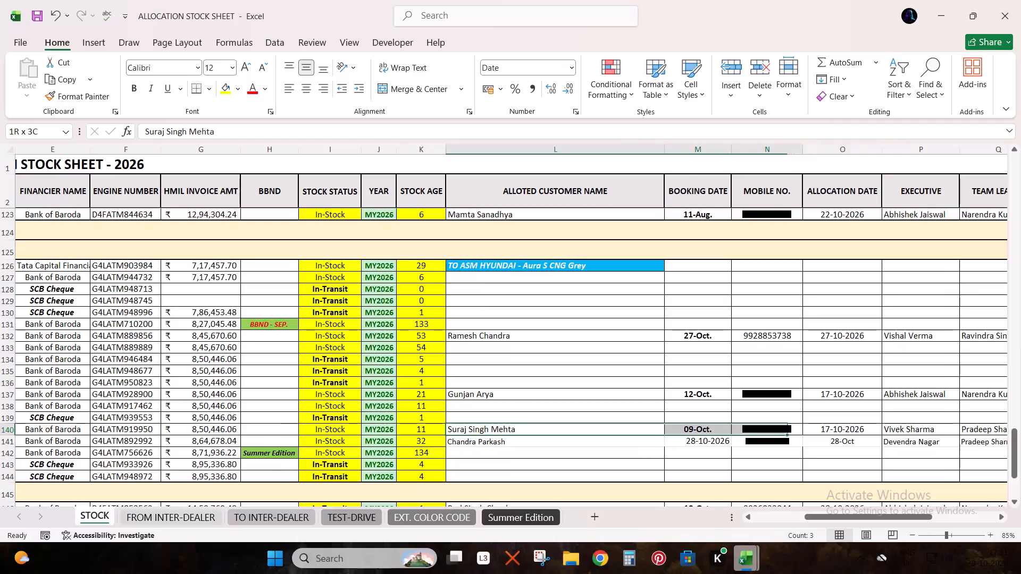
Apply the formatting of stock row 140's customer name through team leader cells to the same cells in row 141.
key("shift+Right")
key("shift+Right")
key("shift+Right")
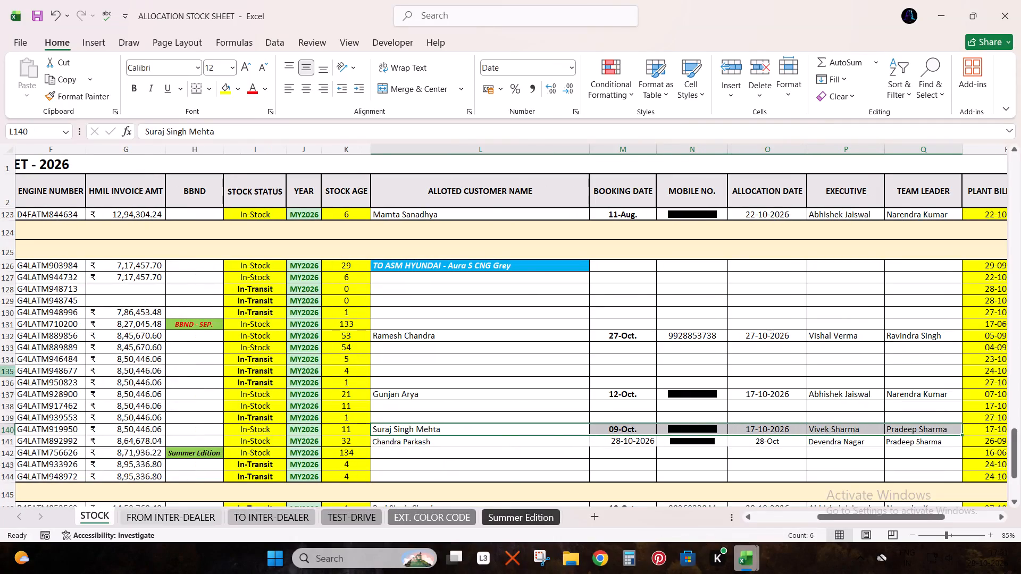
left_click(72, 91)
key("Down")
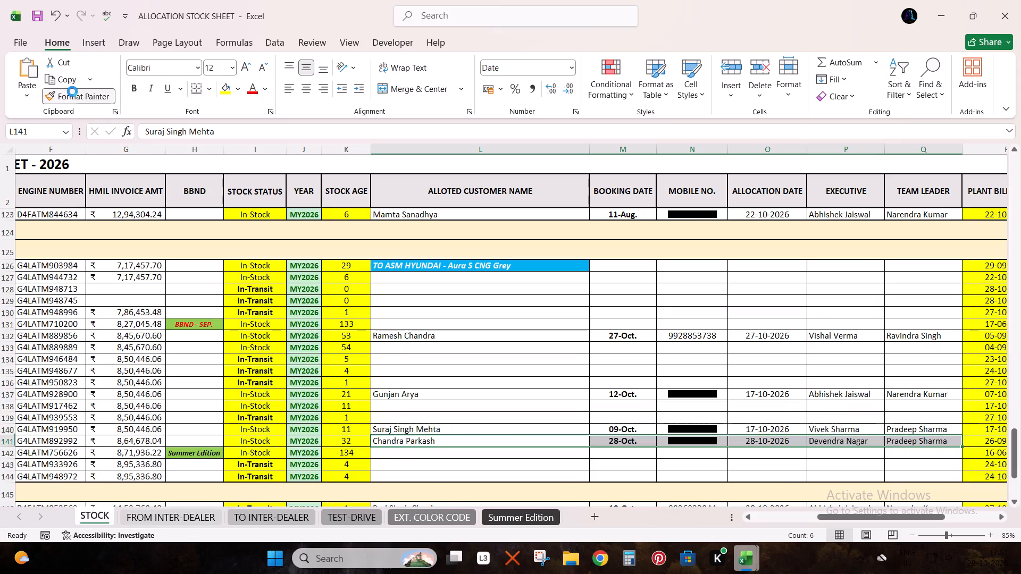
Cross-check the vehicle and customer details in stock row 141 against booking row 2824 in the BOOKING LIST workbook.
key("ctrl+Left")
key("ctrl+Left")
key("ctrl+Left")
key("ctrl+Left")
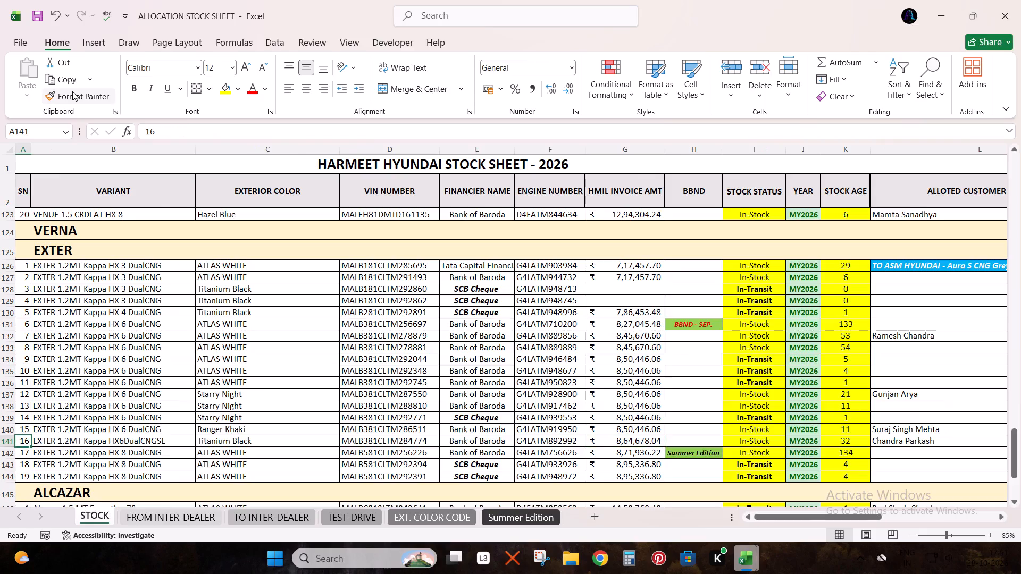
key("ctrl+Left")
key("shift+space")
key("alt+Tab")
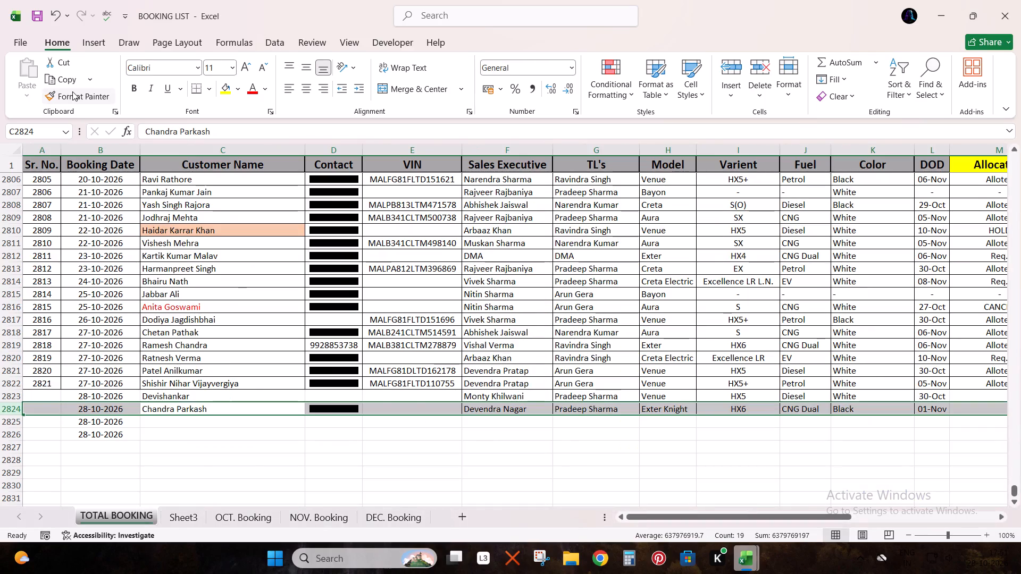
key("alt+Tab")
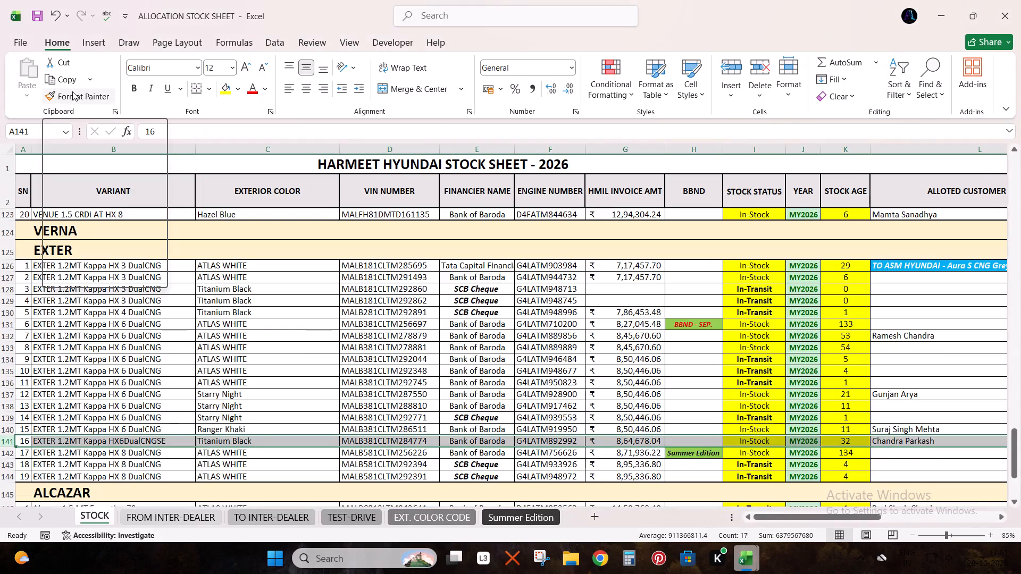
key("ctrl+Right")
key("Right")
key("Right")
key("Right")
key("Right")
key("Right")
key("Right")
key("shift+space")
key("alt+Tab")
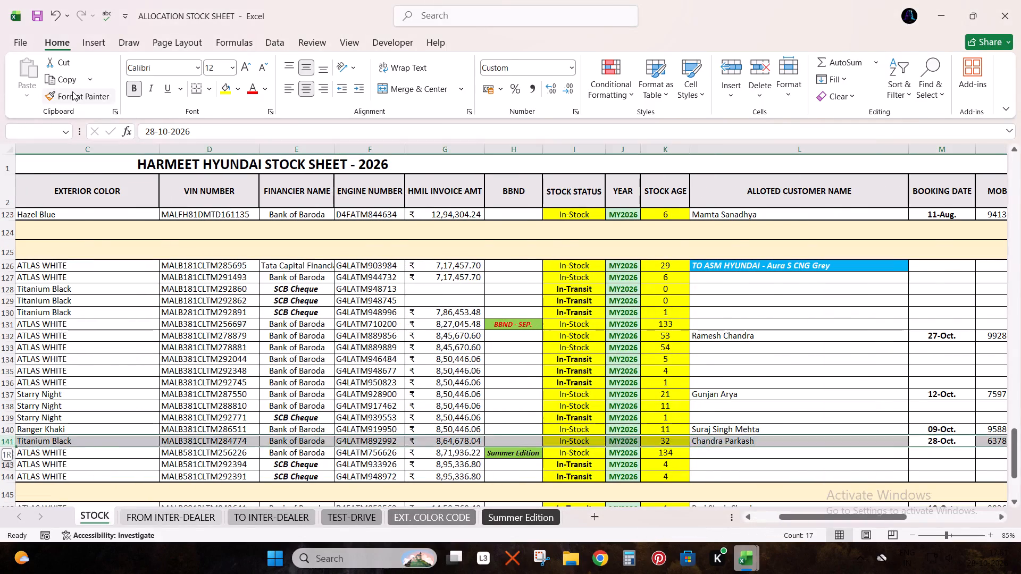
key("alt+Tab")
key("Right")
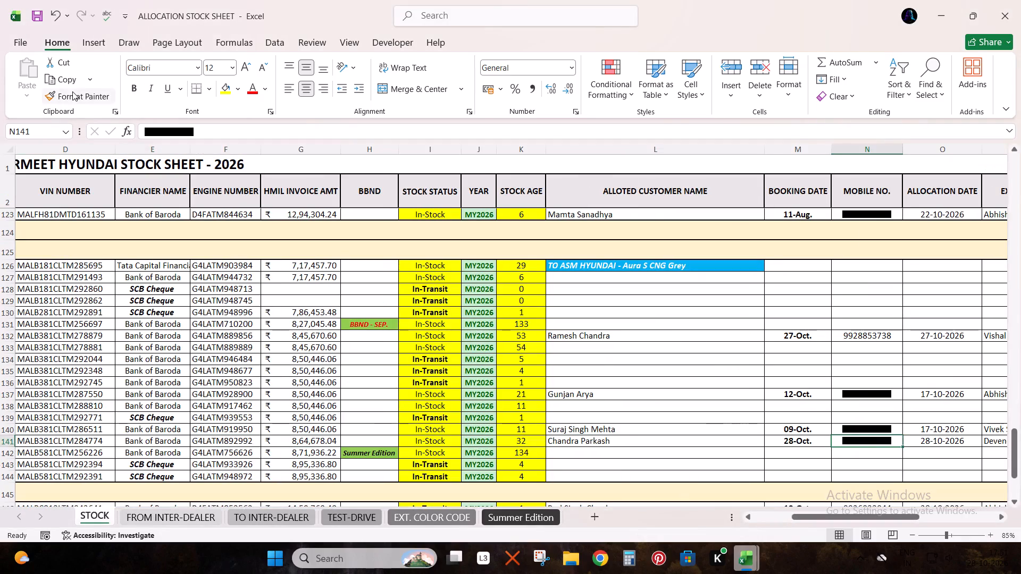
key("Left")
key("ctrl+Left")
key("ctrl+Left")
key("ctrl+Left")
key("ctrl+Left")
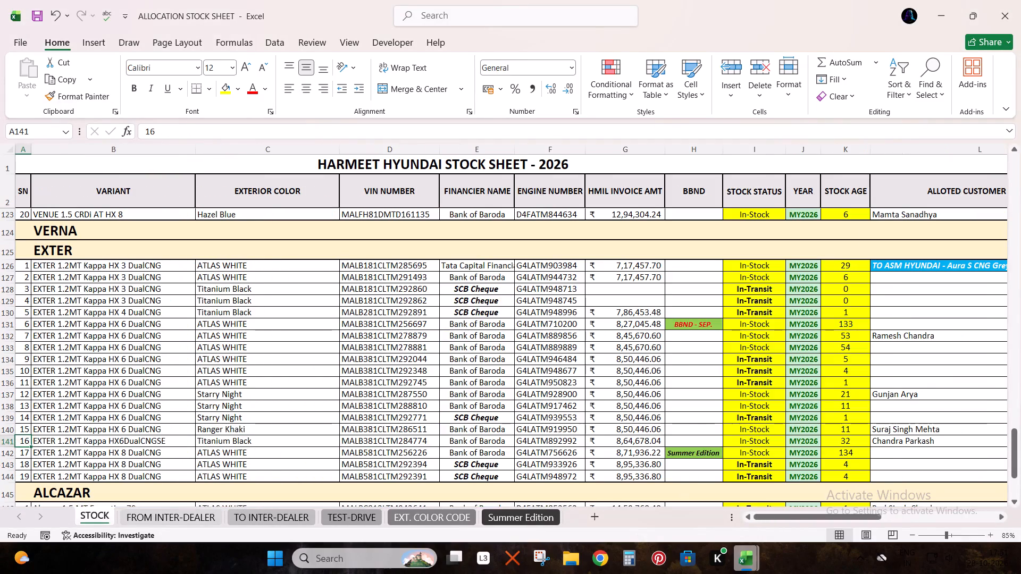
key("ctrl+Left")
key("Right")
key("Right")
key("Right")
key("ctrl+c")
key("alt+Tab")
key("Right")
key("Right")
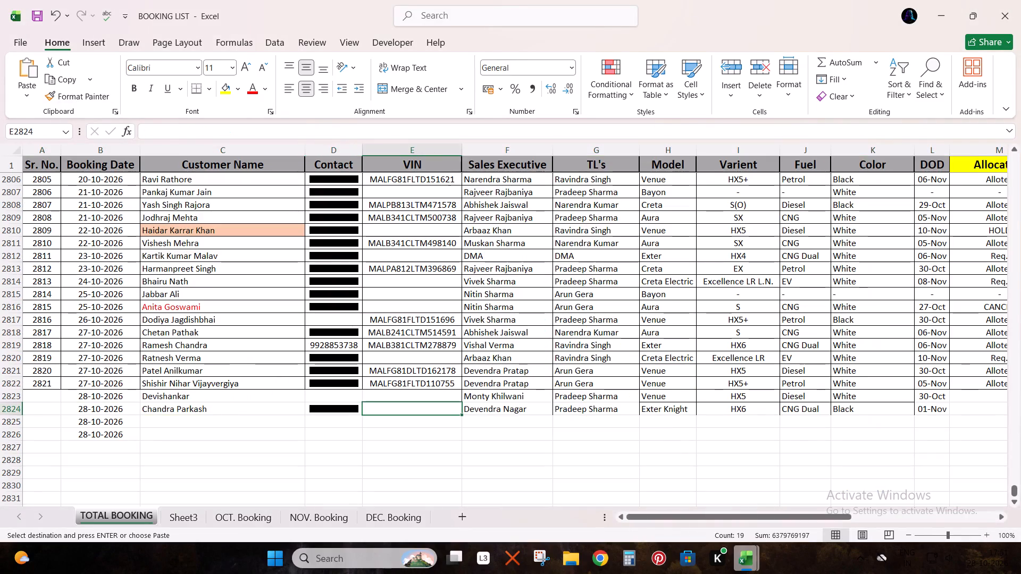
key("ctrl+v")
key("ctrl+Right")
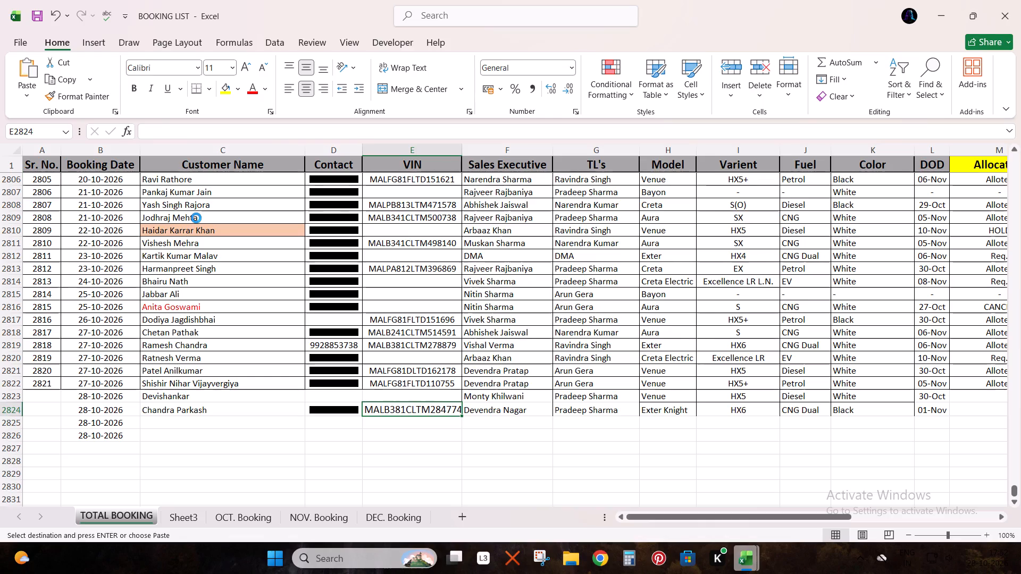
key("Right")
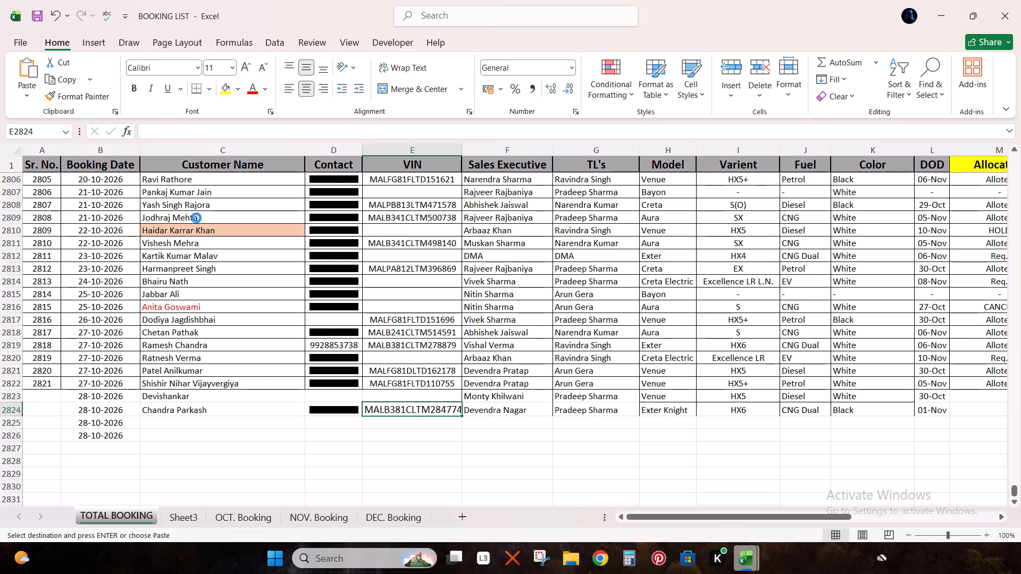
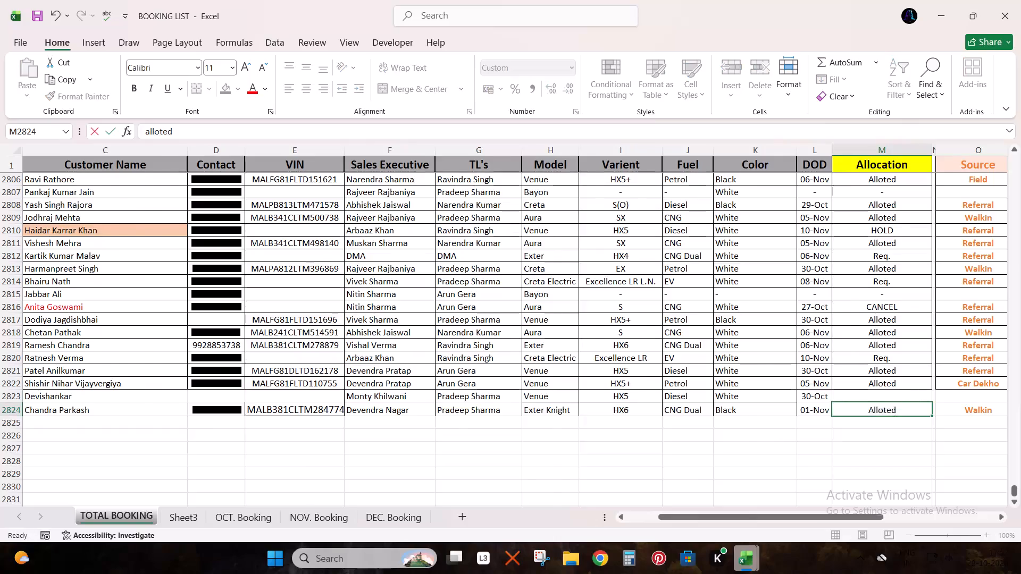
Return to the VIN cell of booking row 2824 and save the BOOKING LIST workbook.
key("ctrl+Left")
key("ctrl+Left")
key("Right")
key("Right")
key("Right")
key("Right")
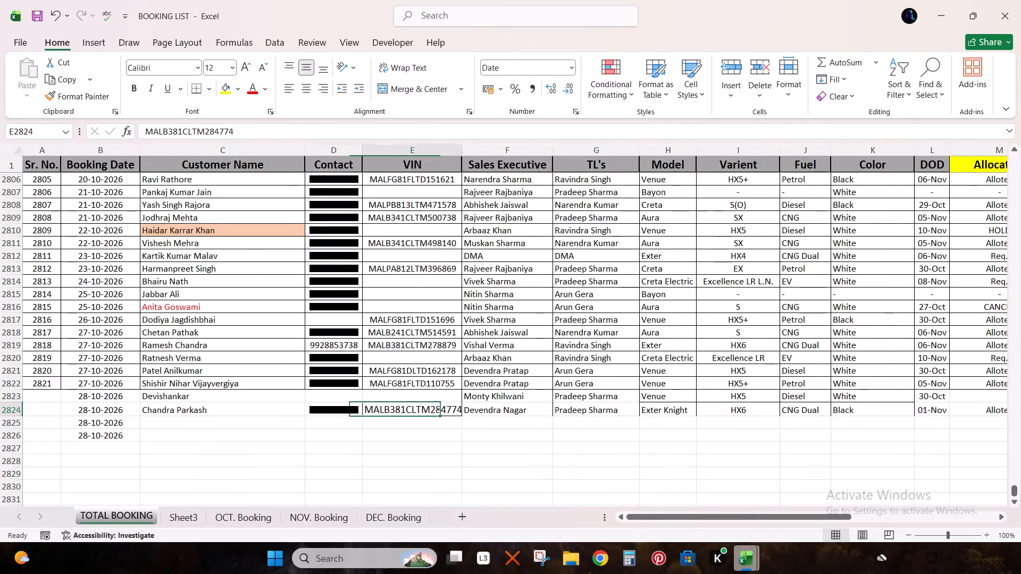
key("ctrl+s")
Review the allocation, source, booking amount, deal, finance and insurance entries of booking row 2824.
key("ctrl+Right")
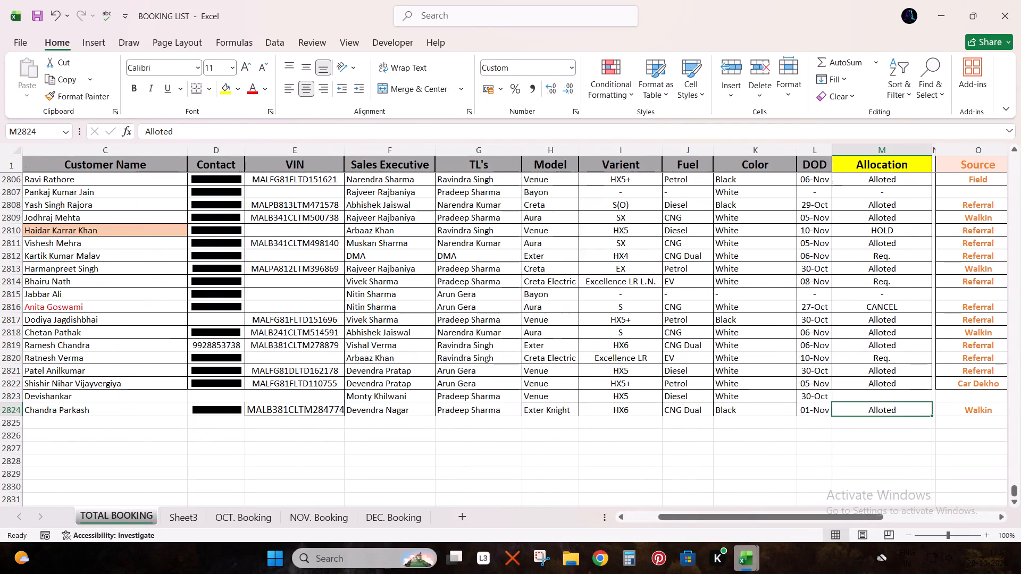
key("Right")
key("Right")
key("Right")
key("Right")
key("Right")
key("Right")
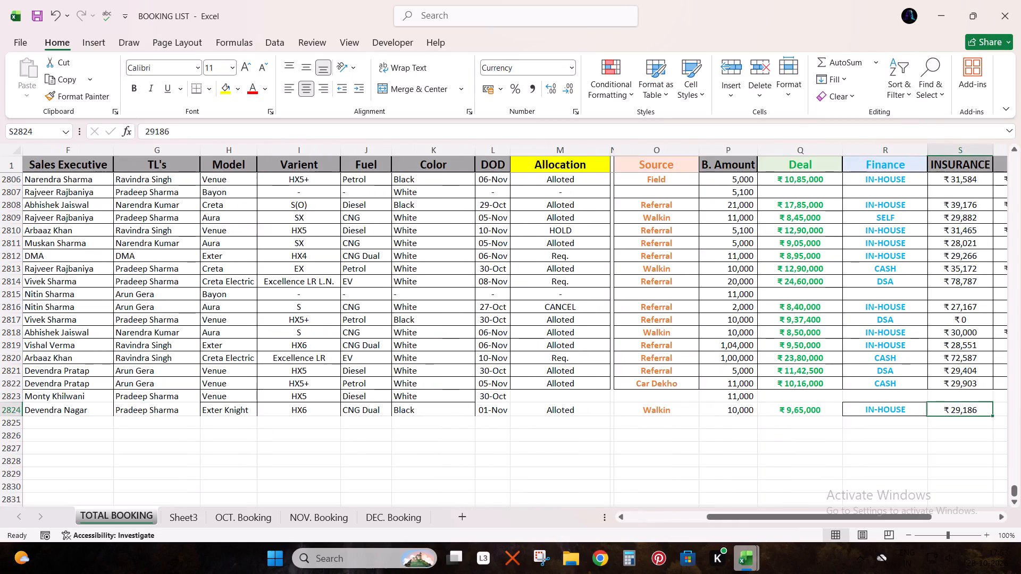
key("Left")
key("Down")
key("ctrl+Left")
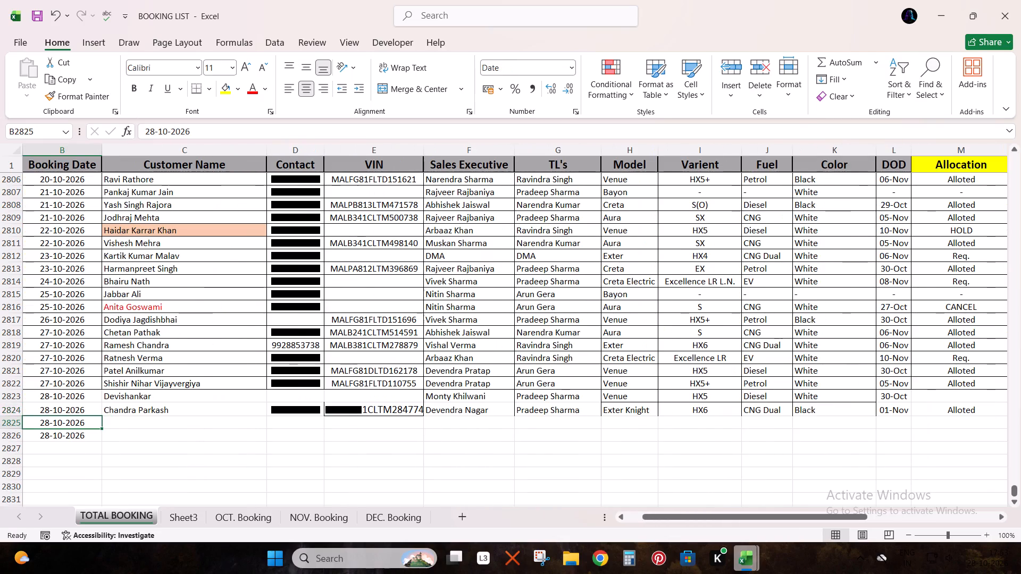
Save the BOOKING LIST workbook again from the start of booking row 2824.
key("Up")
key("ctrl+Left")
key("ctrl+s")
Append the surname Gurjar to the existing customer name in booking row 2823.
key("Right")
key("Up")
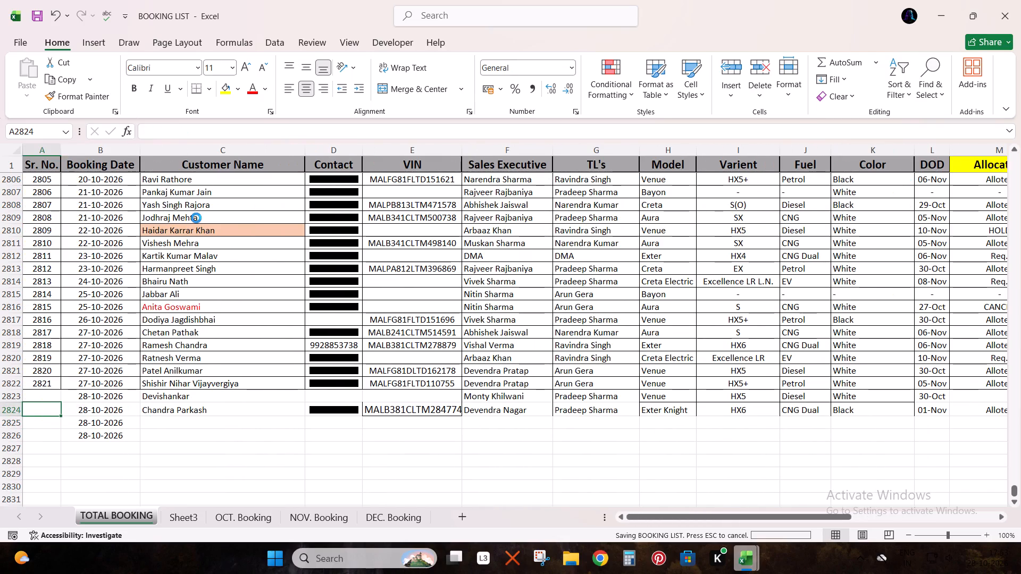
key("Right")
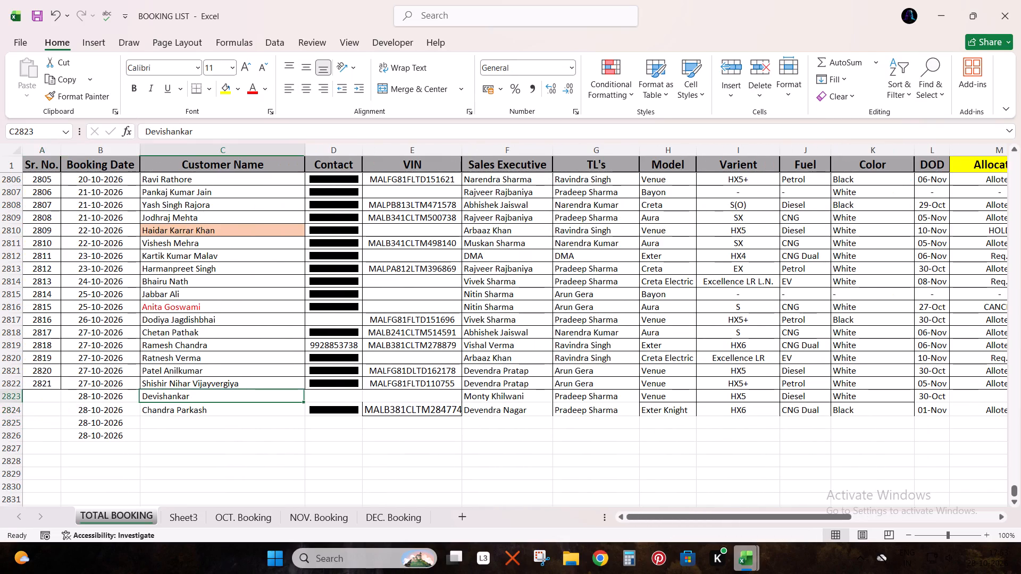
key("F2")
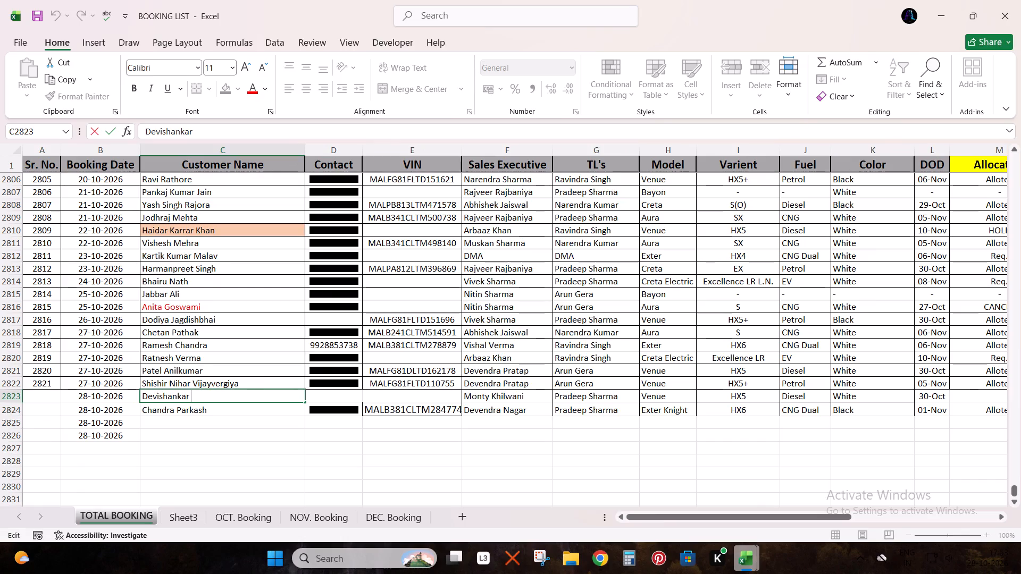
key("shift+g")
type("urjar")
key("Return")
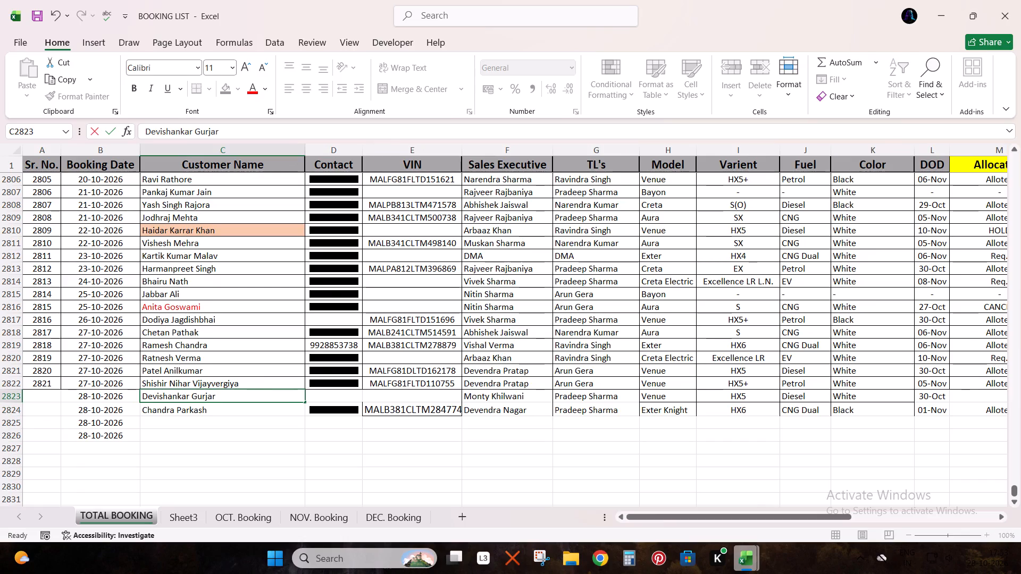
key("Up")
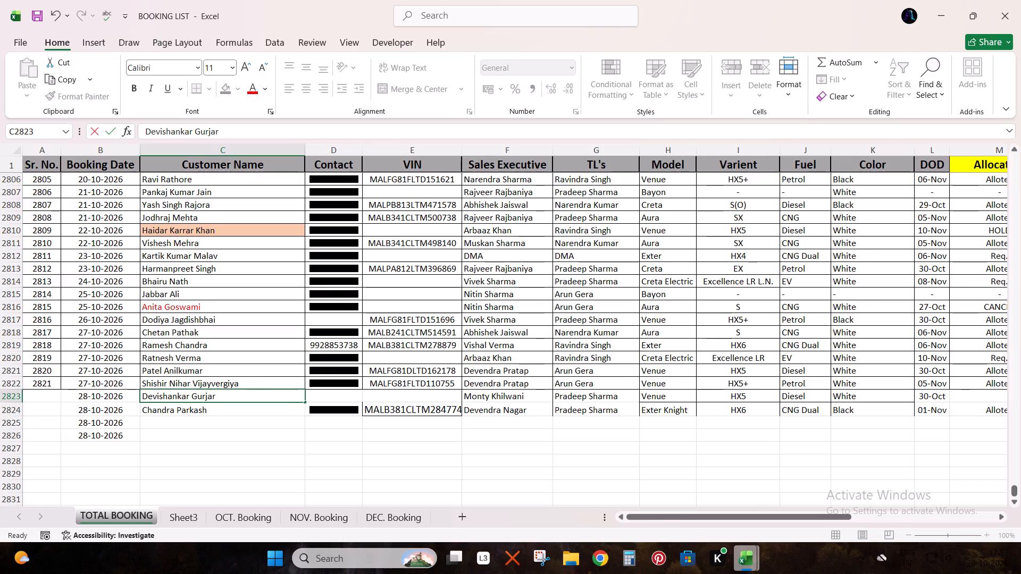
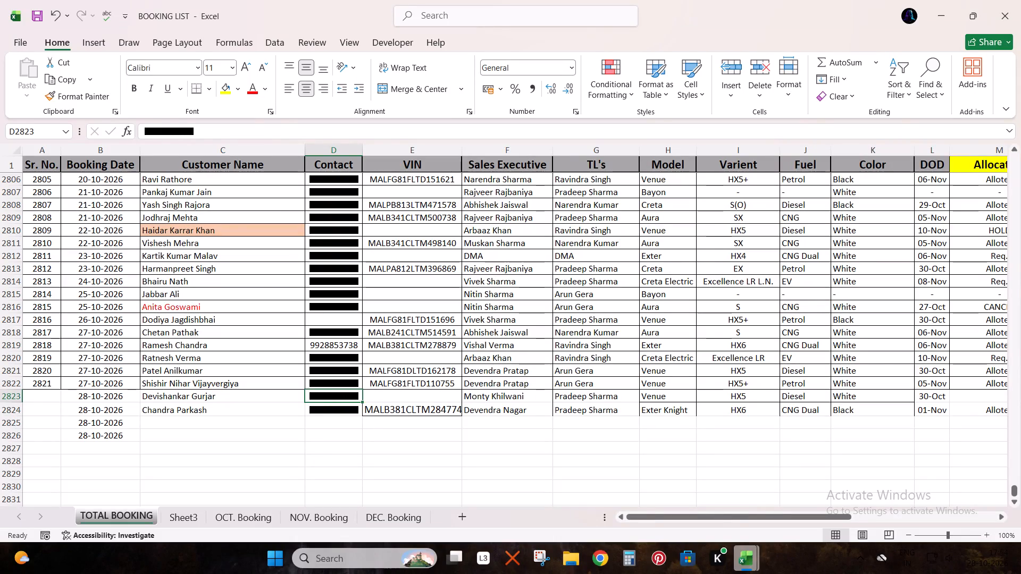
Set the source of booking row 2823 to Referral.
key("Right")
key("Right")
key("Right")
key("Right")
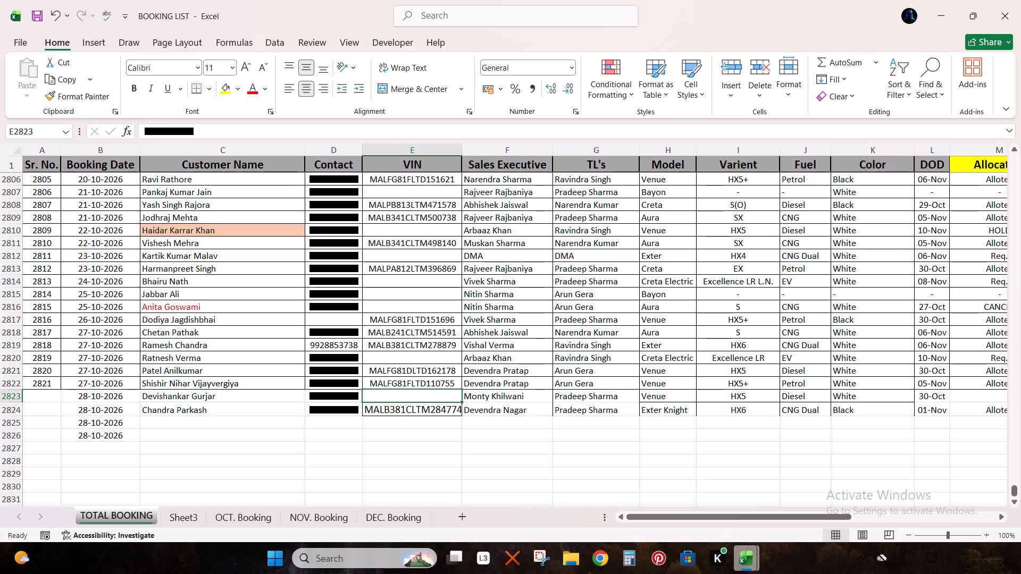
key("Right")
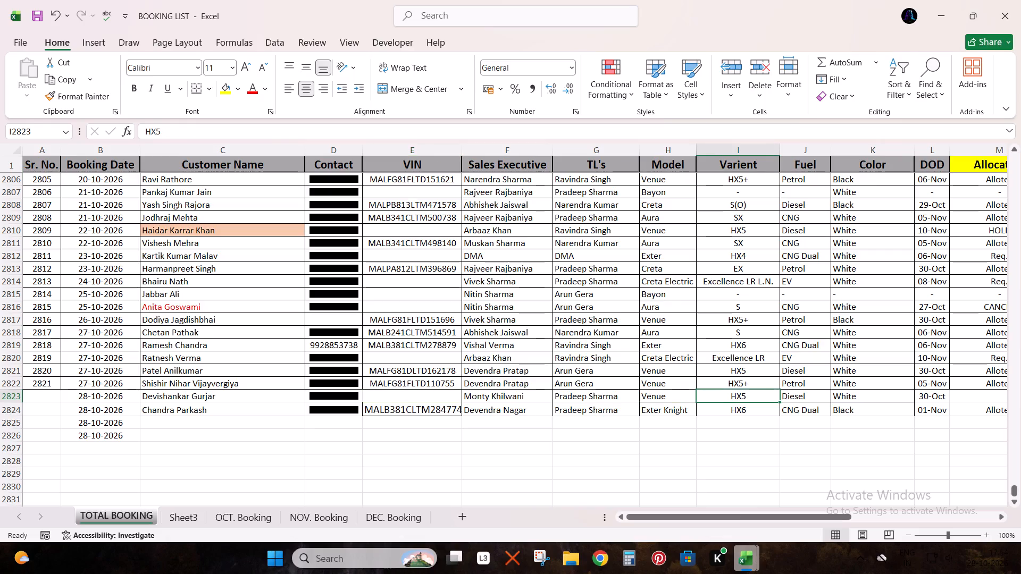
key("Right")
key("Right")
key("Right")
key("Right")
key("Right")
key("Right")
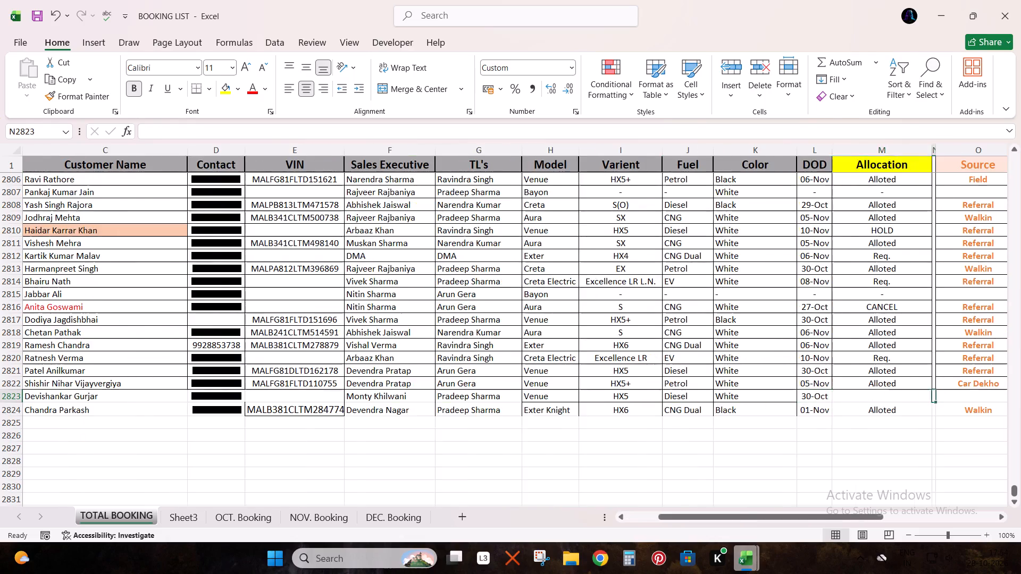
key("Left")
key("Right")
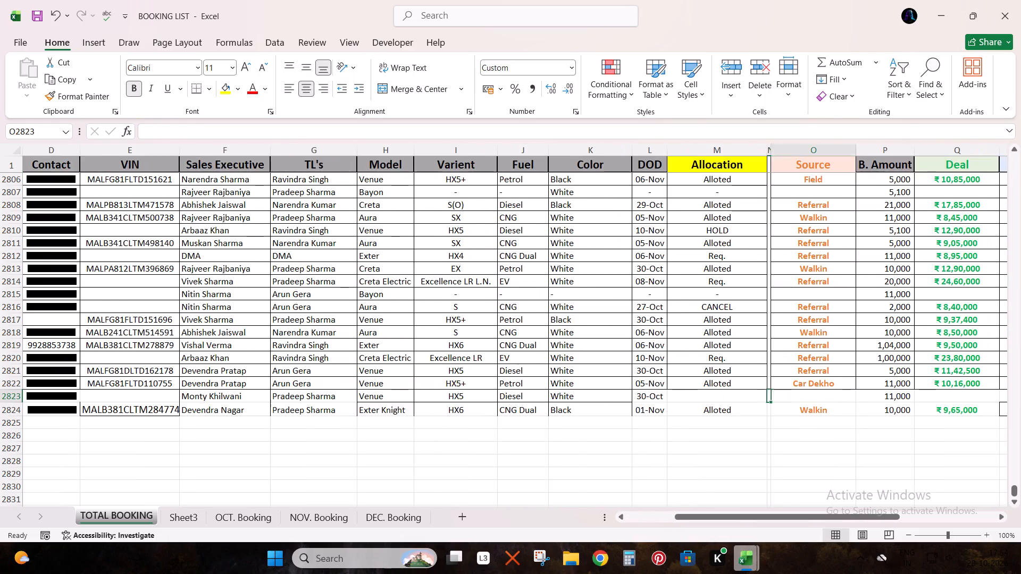
key("r")
key("Right")
key("Right")
key("Right")
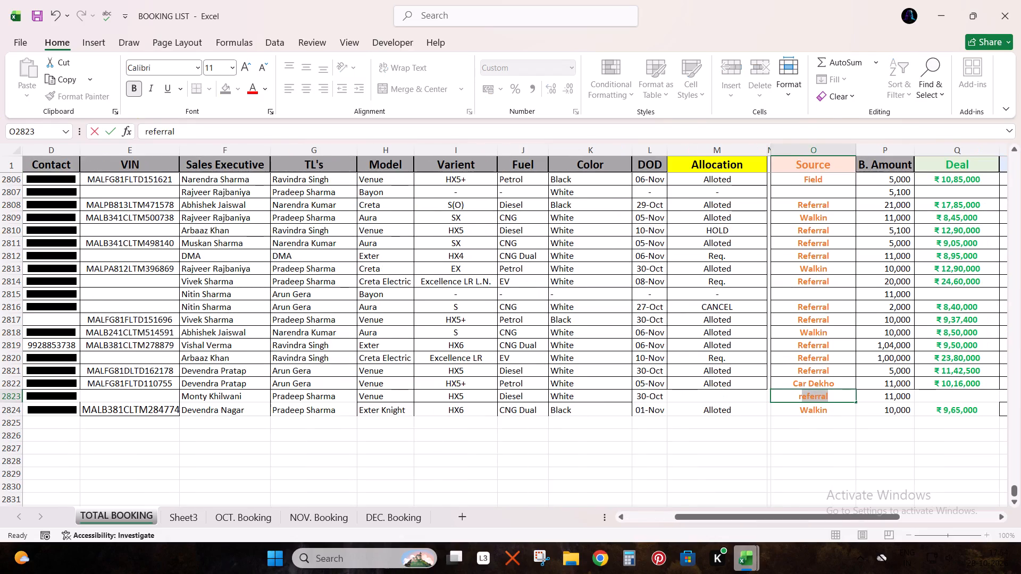
Enter a deal amount of 1305000 and DSA as the finance type for booking row 2823.
key("Left")
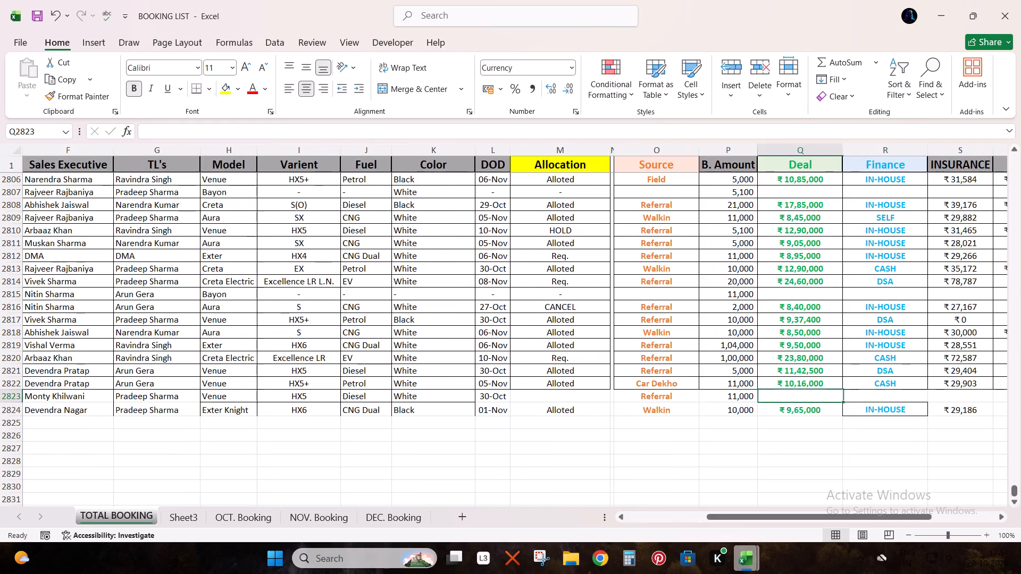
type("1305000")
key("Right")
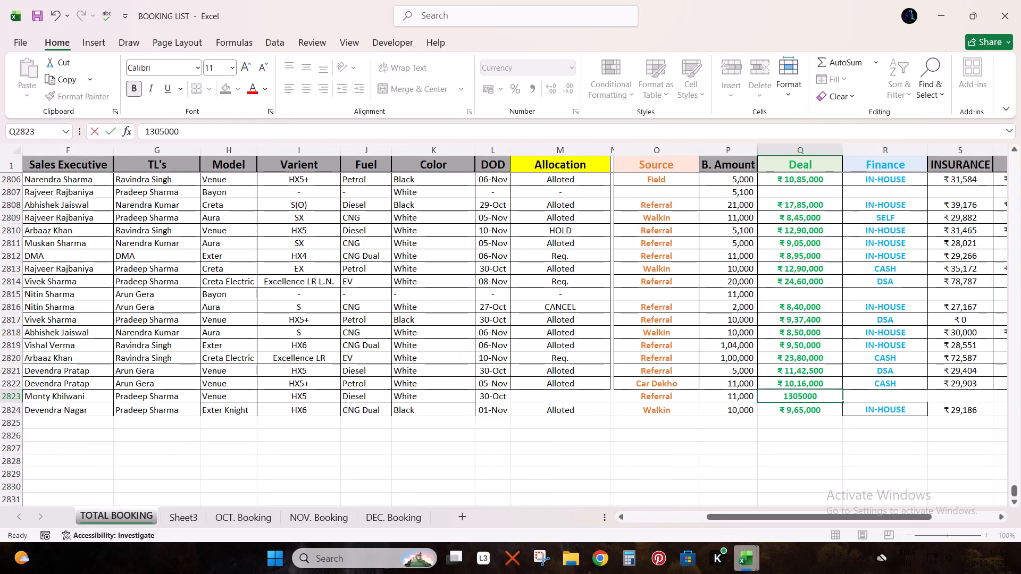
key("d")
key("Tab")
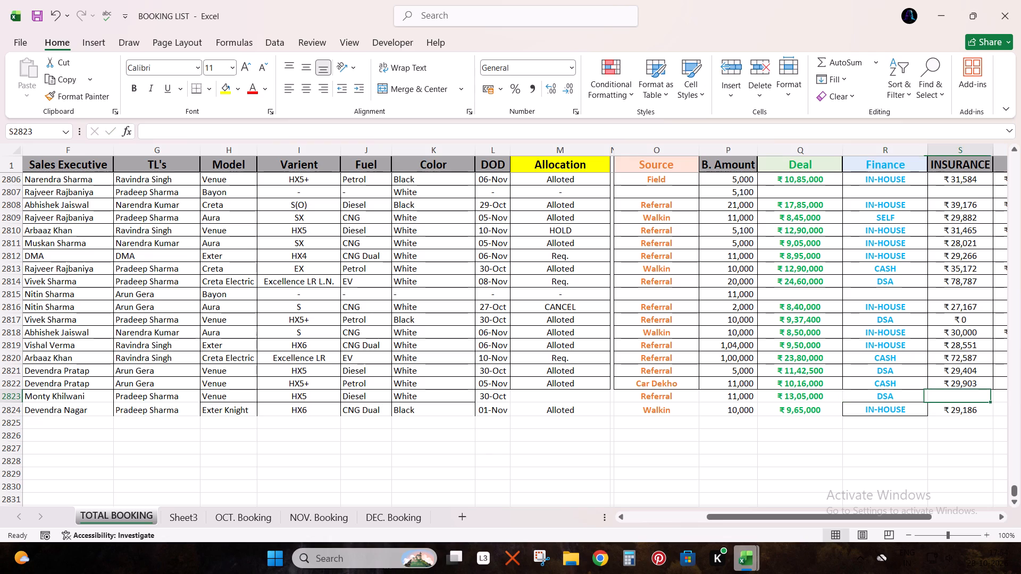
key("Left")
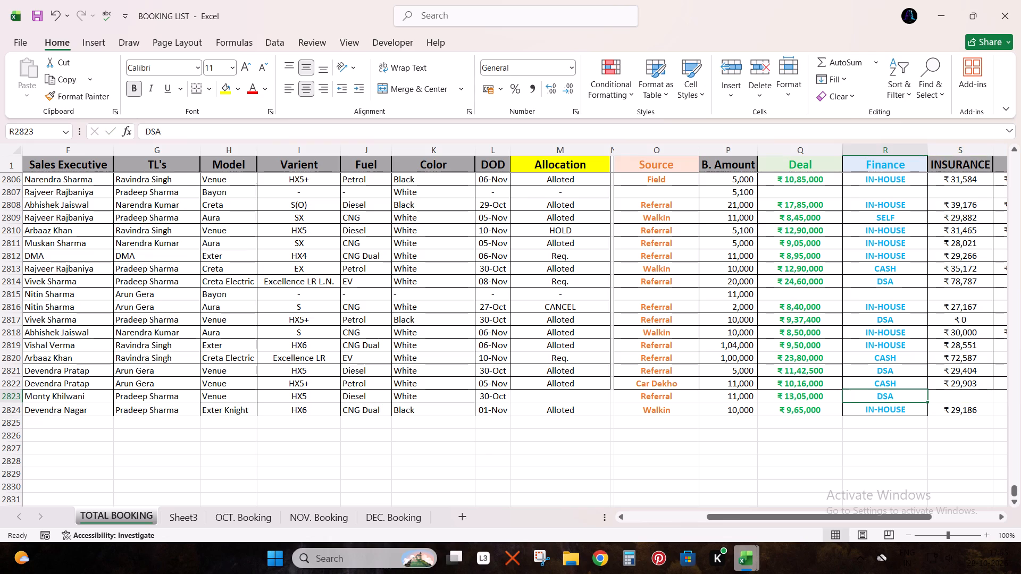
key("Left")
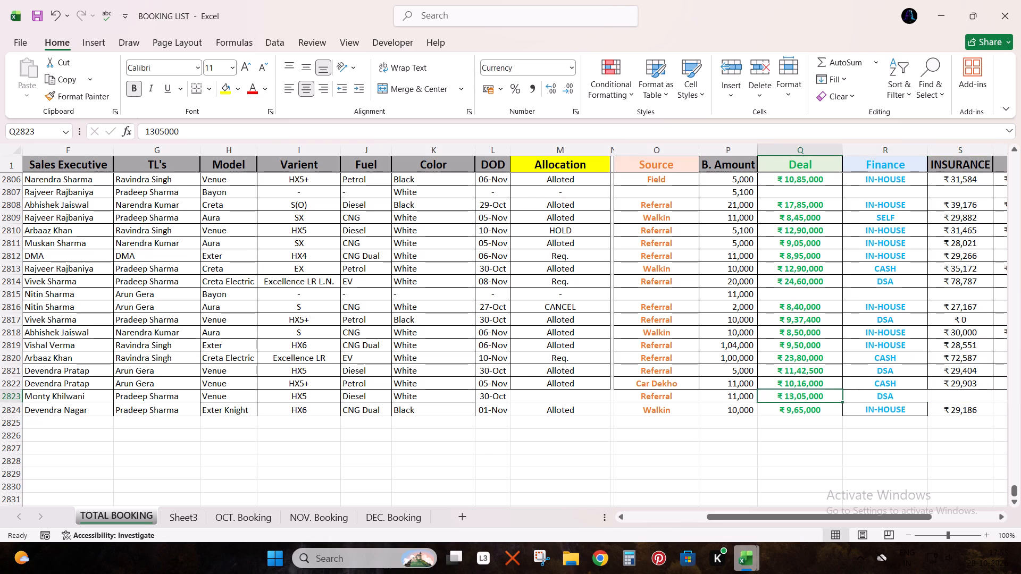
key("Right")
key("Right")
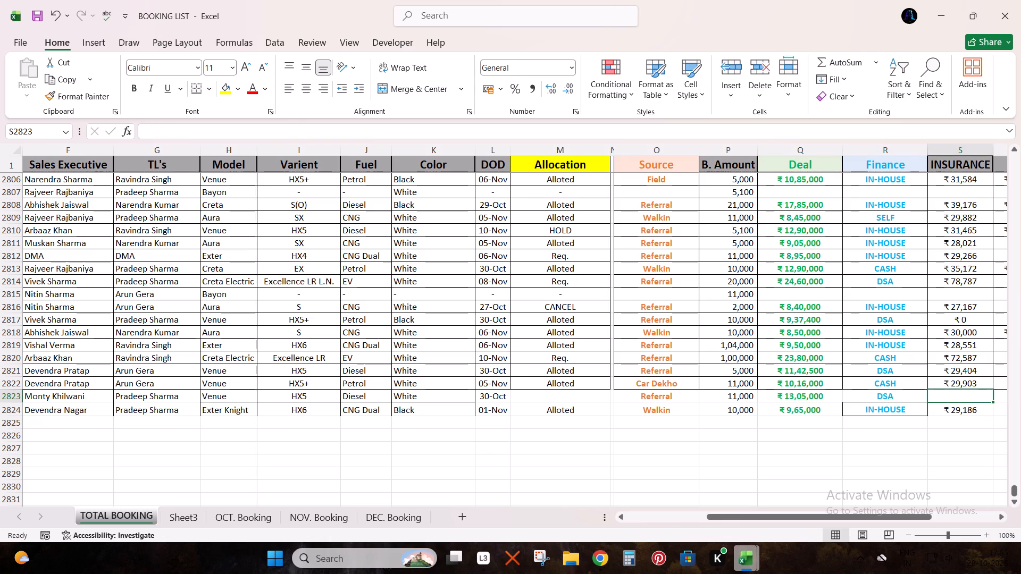
Enter an insurance amount of 33314 and an RTO amount of 156846 for booking row 2823.
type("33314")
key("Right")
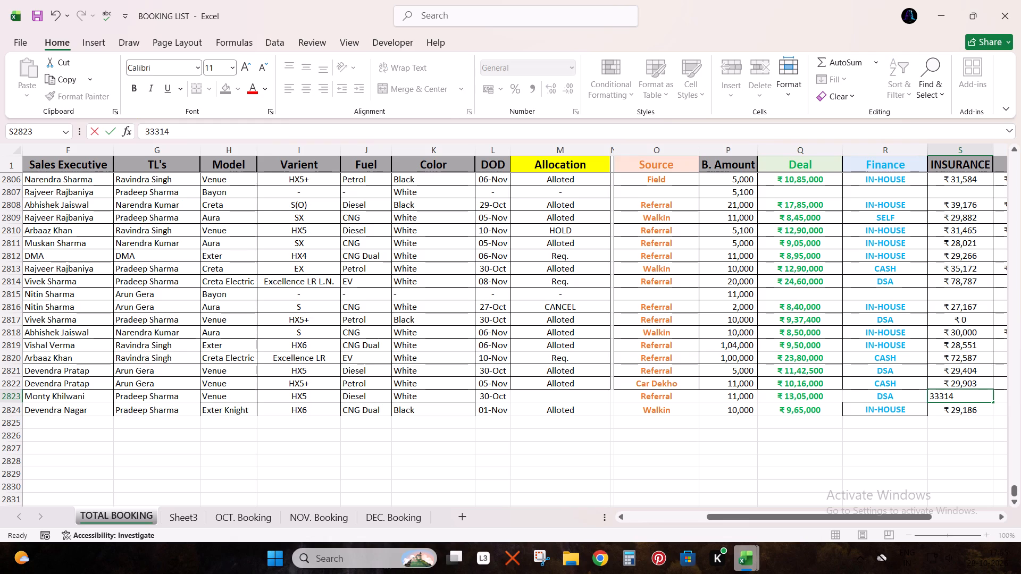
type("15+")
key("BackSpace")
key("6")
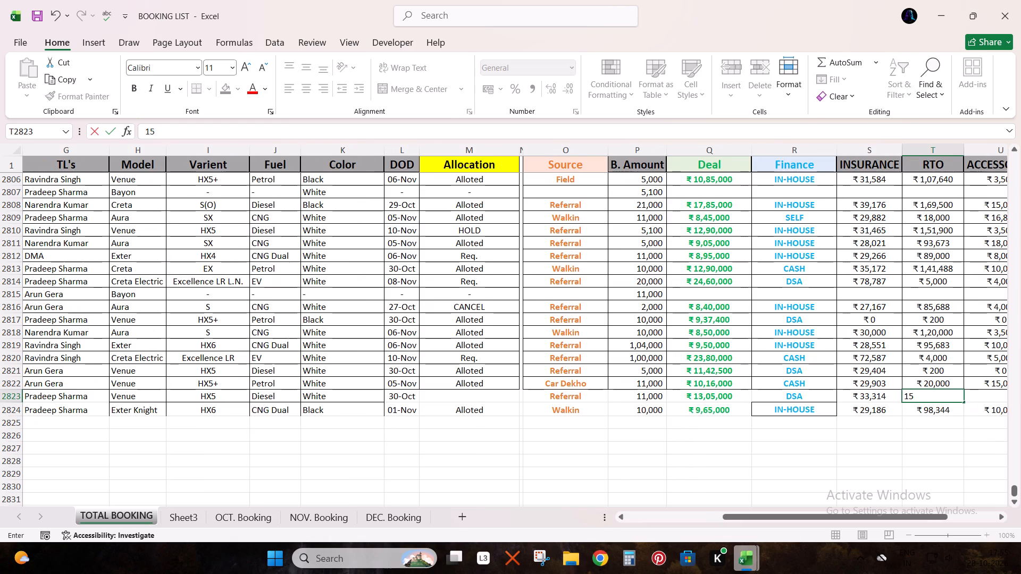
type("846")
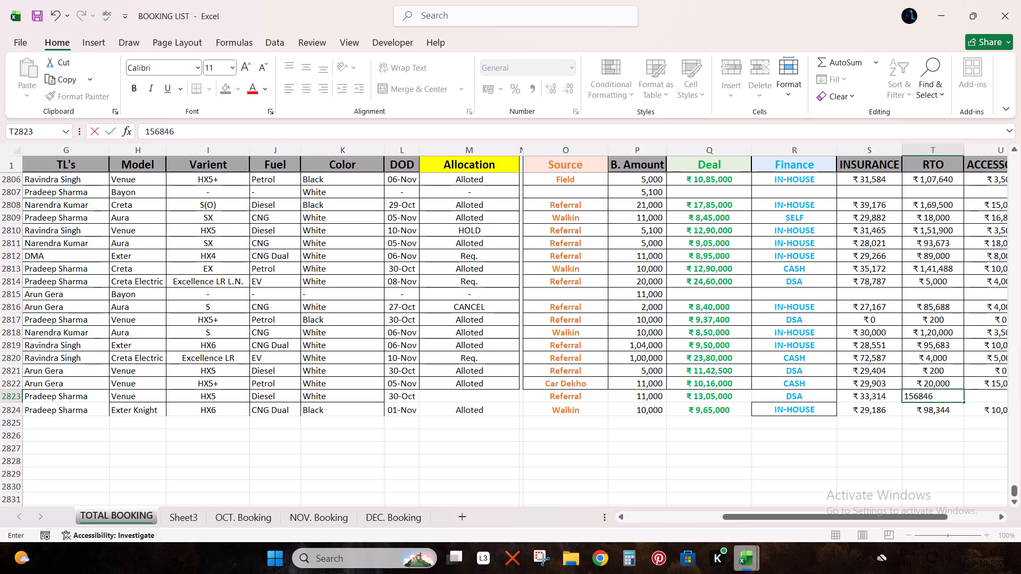
Complete the remaining charges of booking row 2823 with accessories 3000, TCS 10996 and scrap cost 0.
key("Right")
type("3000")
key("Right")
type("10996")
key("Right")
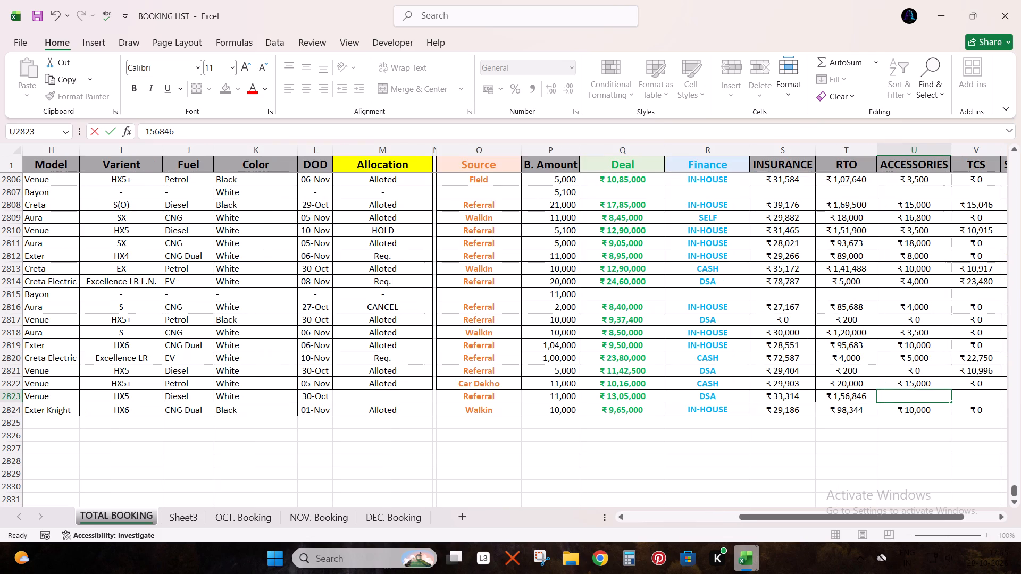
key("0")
Review the RTO, accessories, TCS and earlier entries of booking row 2823, ending at its VIN cell.
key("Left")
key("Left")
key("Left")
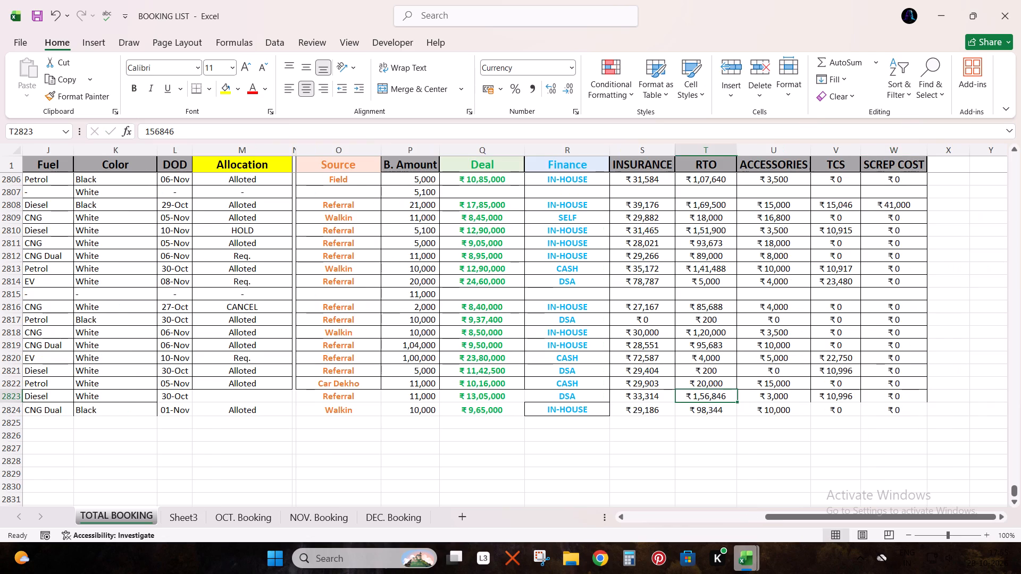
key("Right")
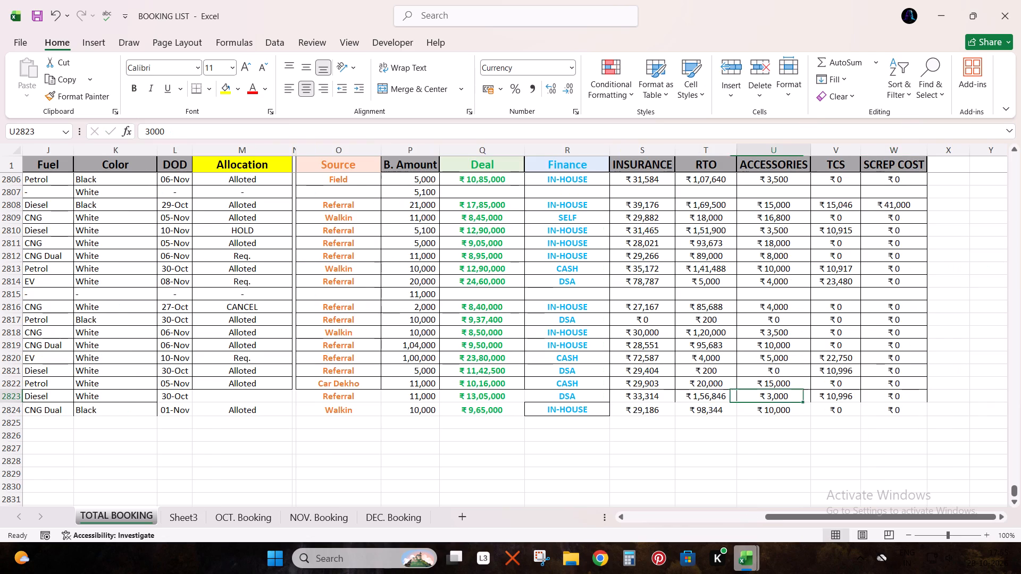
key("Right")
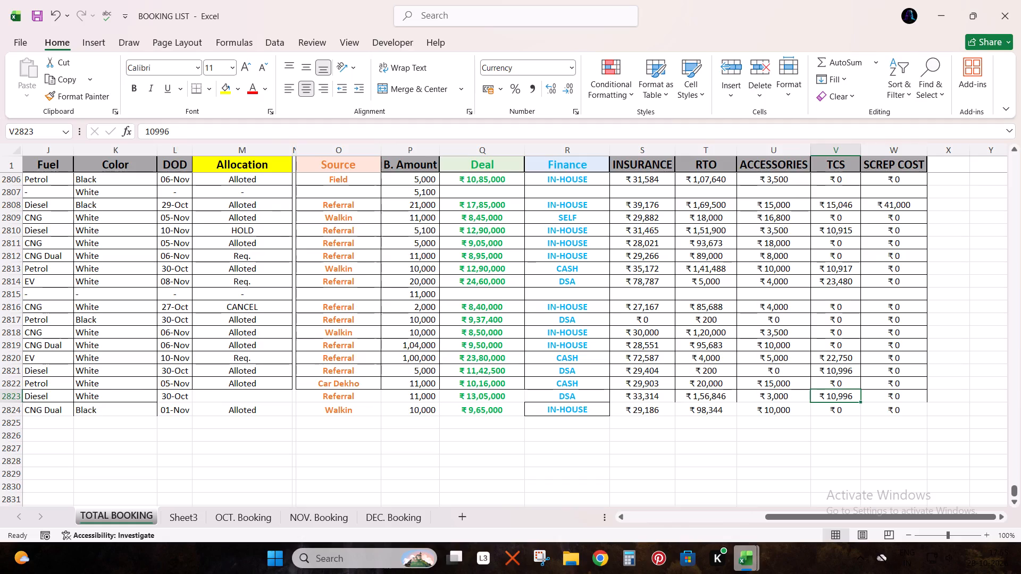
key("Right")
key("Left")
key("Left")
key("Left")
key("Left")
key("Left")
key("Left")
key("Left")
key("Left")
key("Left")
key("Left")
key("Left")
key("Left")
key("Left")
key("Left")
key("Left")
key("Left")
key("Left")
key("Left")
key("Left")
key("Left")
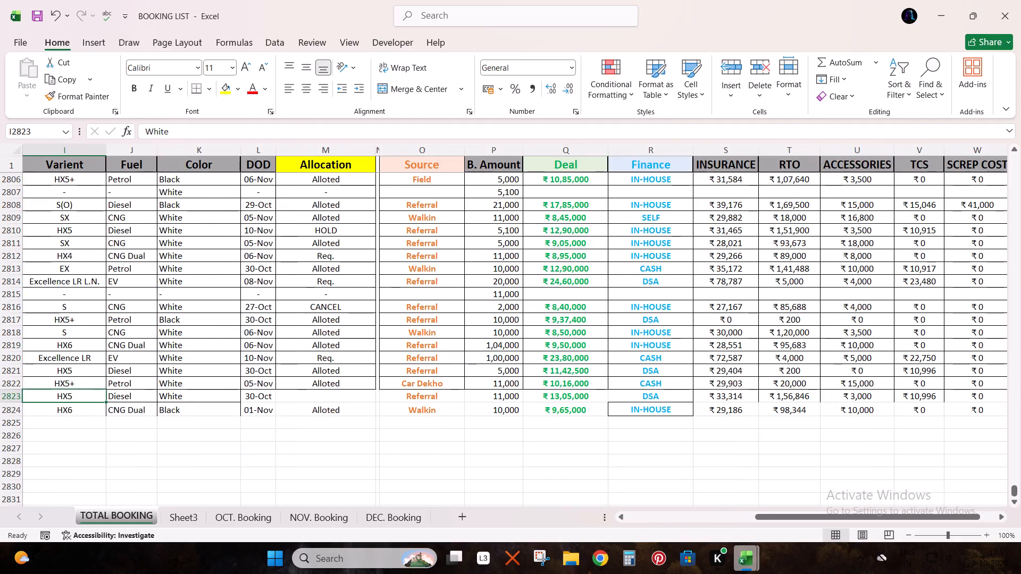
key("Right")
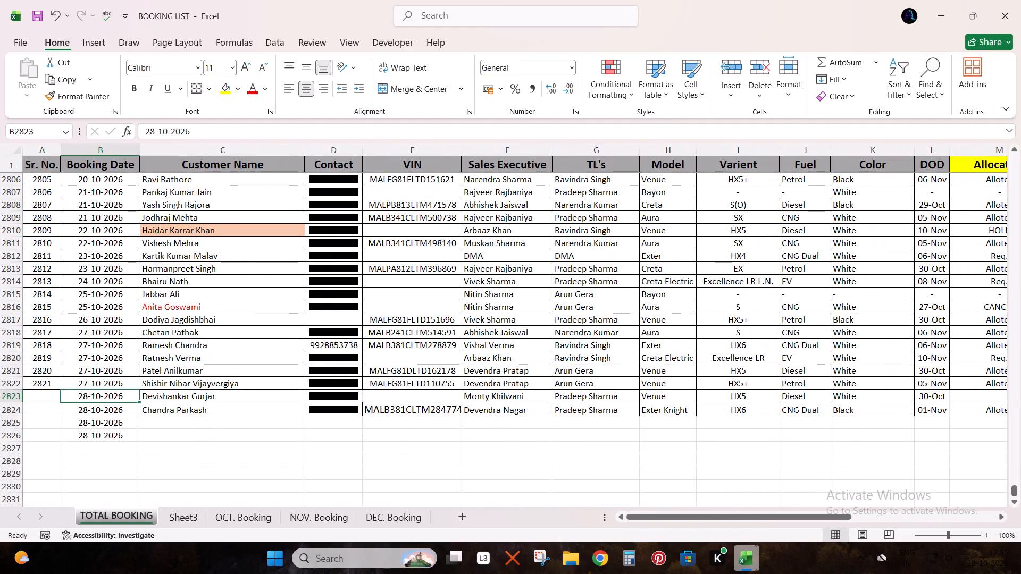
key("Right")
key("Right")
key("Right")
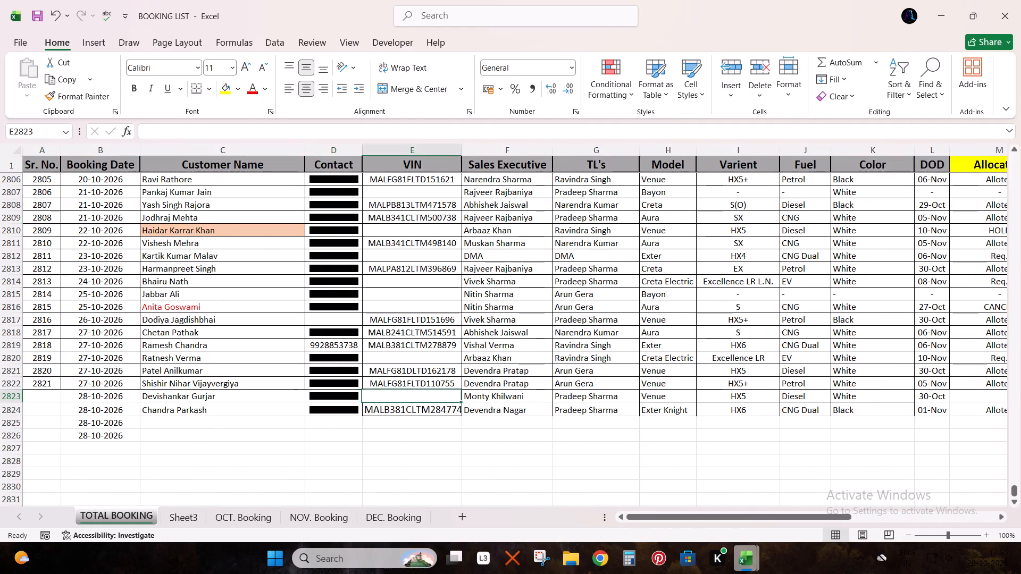
Save the BOOKING LIST workbook.
left_click(37, 13)
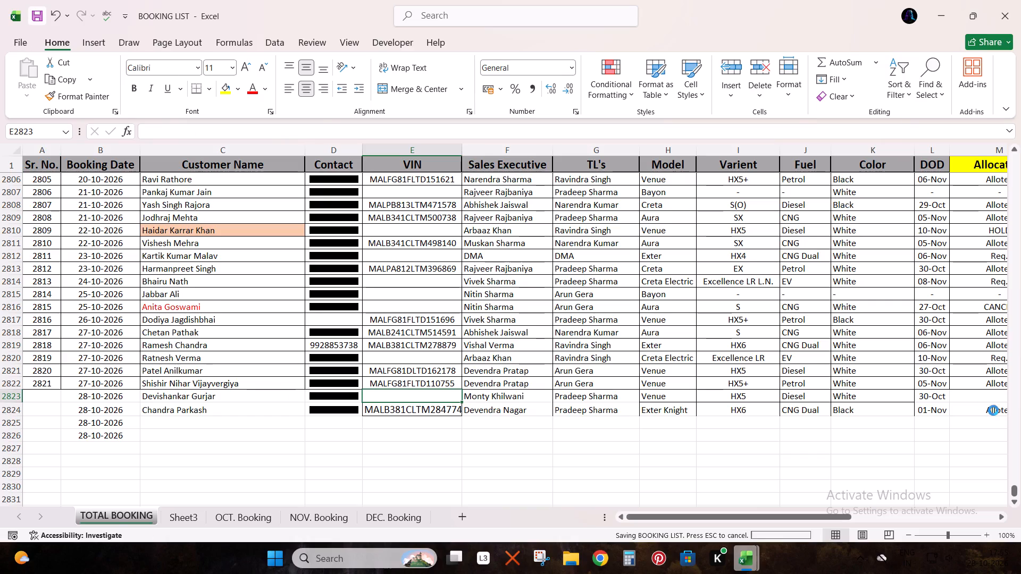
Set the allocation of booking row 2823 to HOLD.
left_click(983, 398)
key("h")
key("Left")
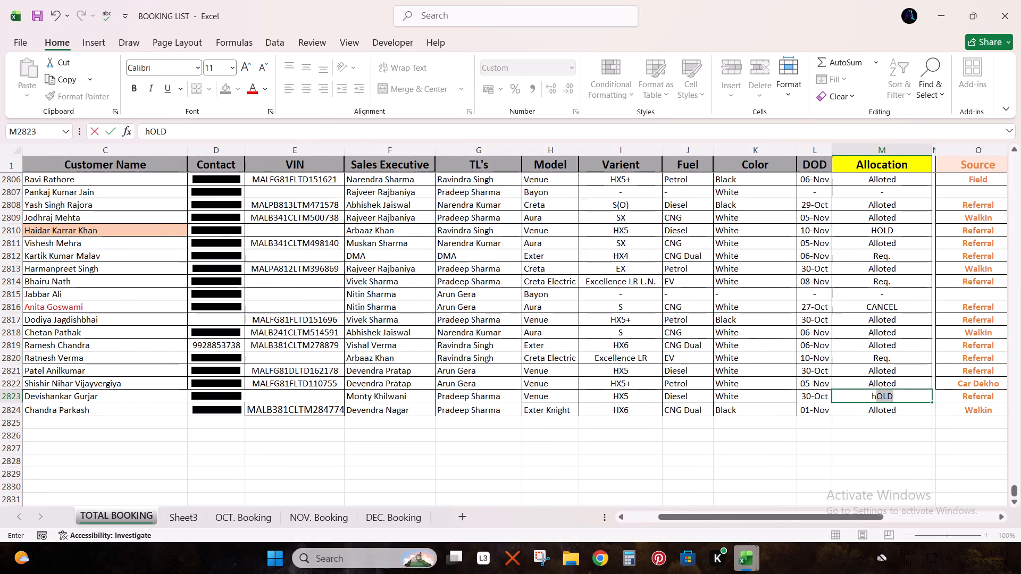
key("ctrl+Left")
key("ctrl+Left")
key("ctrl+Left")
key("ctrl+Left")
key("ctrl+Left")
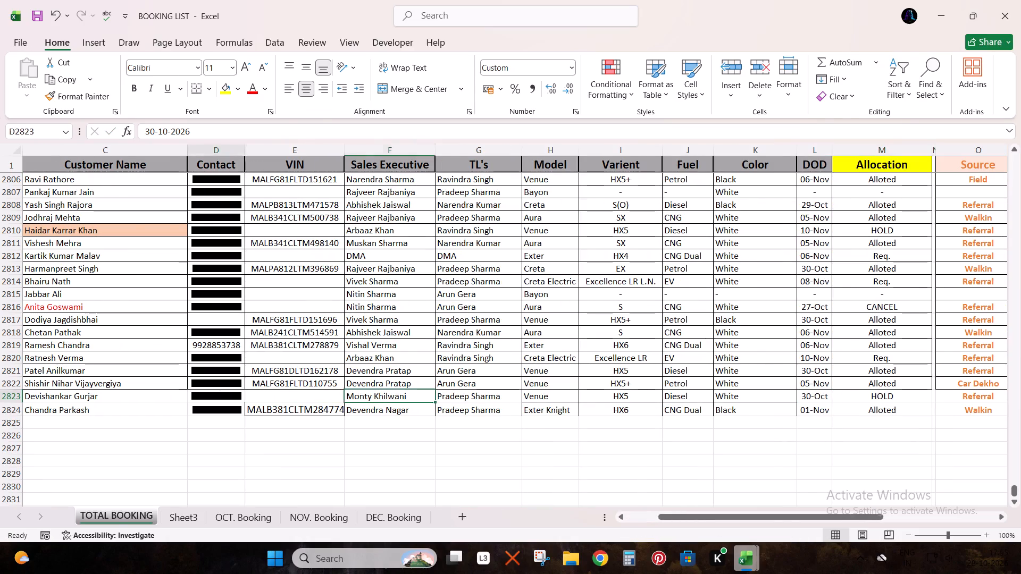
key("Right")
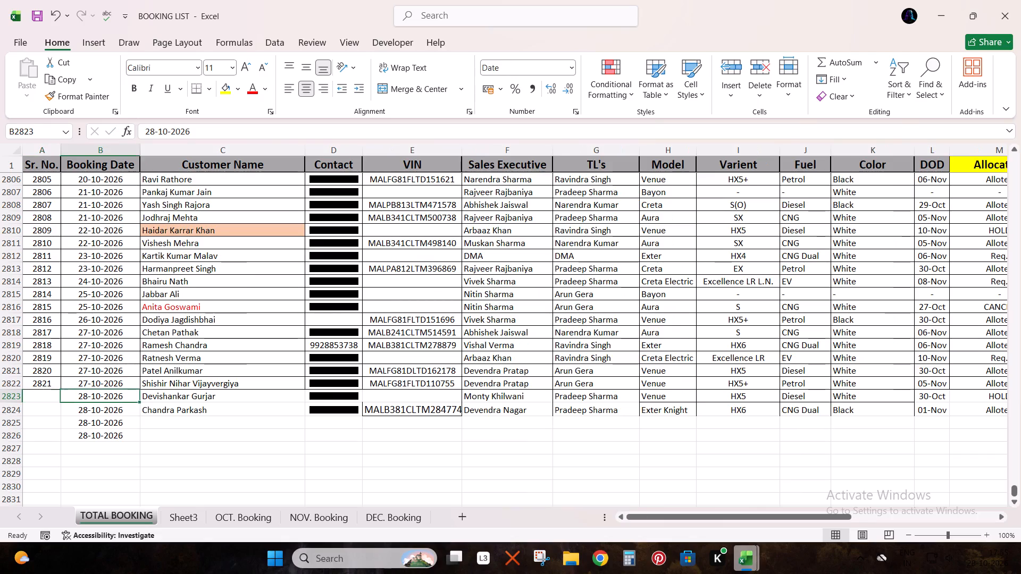
Change the allocation of booking row 2823 to Req.
key("ctrl+Right")
key("ctrl+Right")
key("ctrl+Right")
key("r")
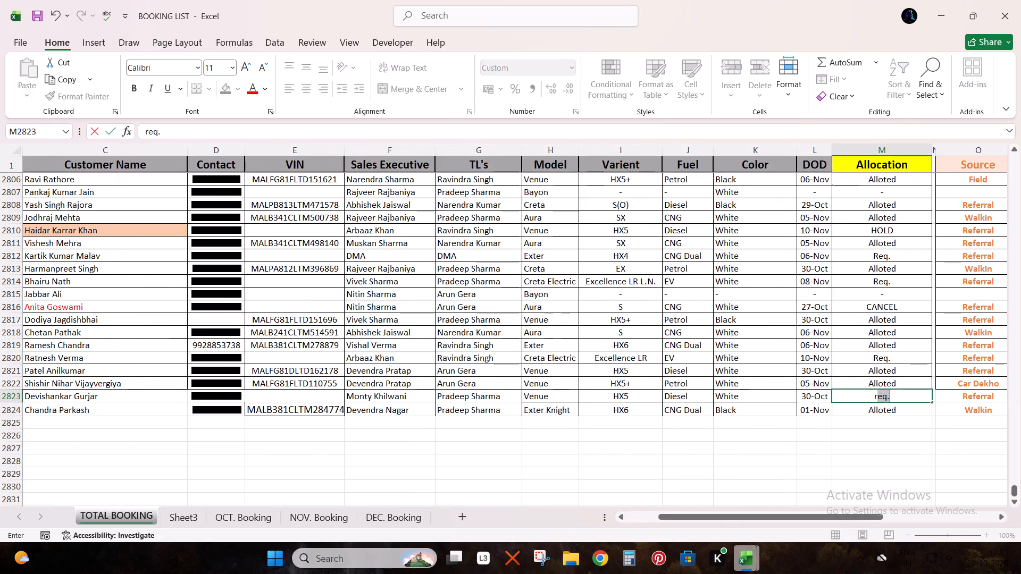
key("ctrl+Left")
Return to the start of booking row 2823 and save the BOOKING LIST workbook.
key("ctrl+Left")
key("ctrl+Left")
key("ctrl+Left")
key("ctrl+Left")
key("ctrl+Left")
key("ctrl+Left")
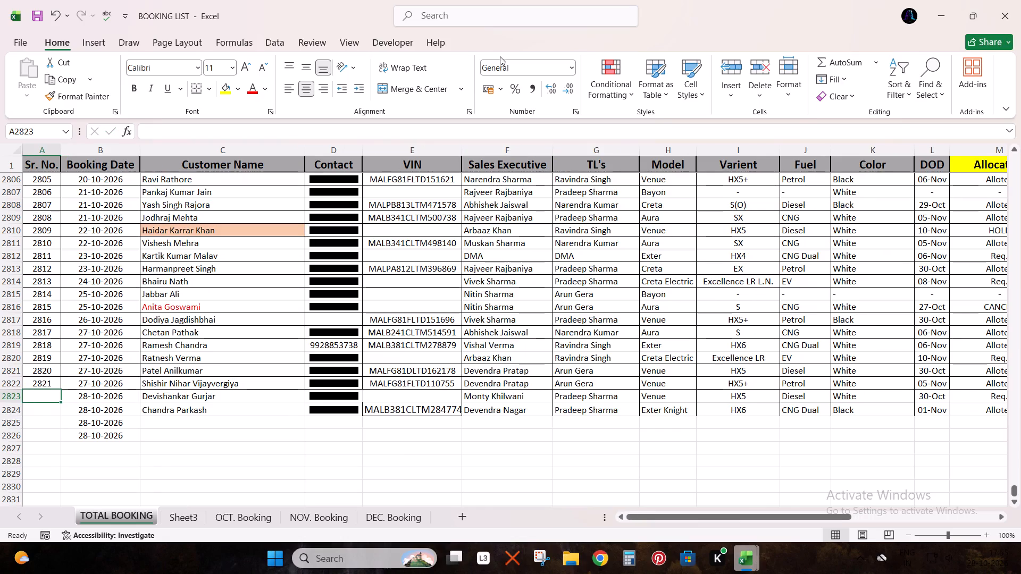
left_click(35, 15)
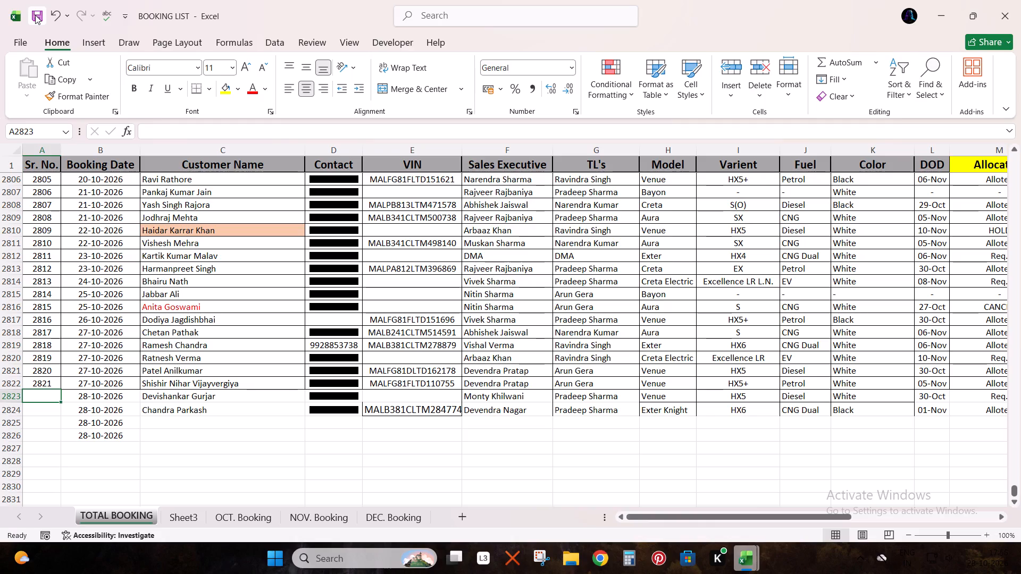
Go to the empty customer name cell of the 28-10-2026 booking in row 2825.
key("Right")
key("Down")
key("Down")
key("Right")
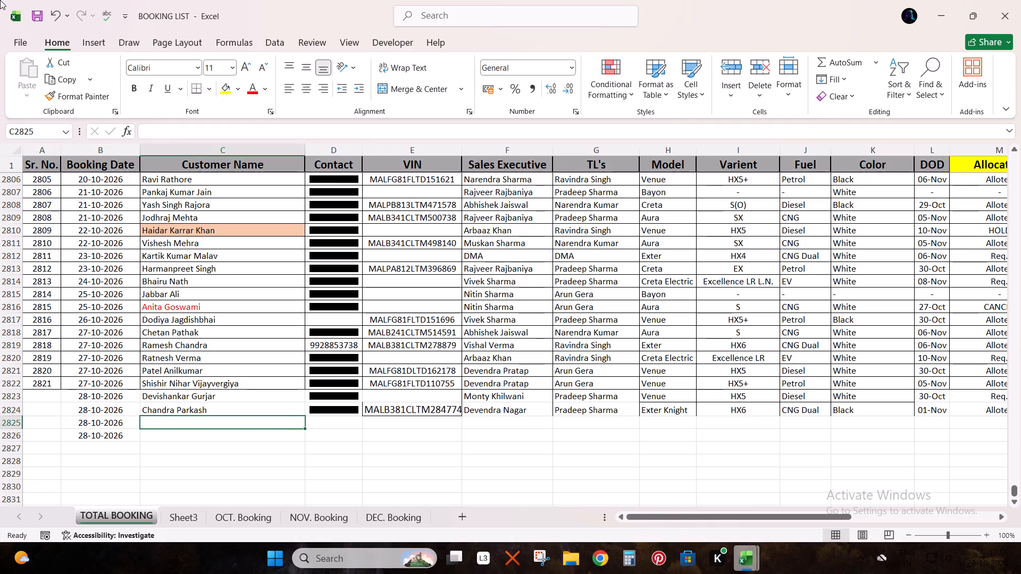
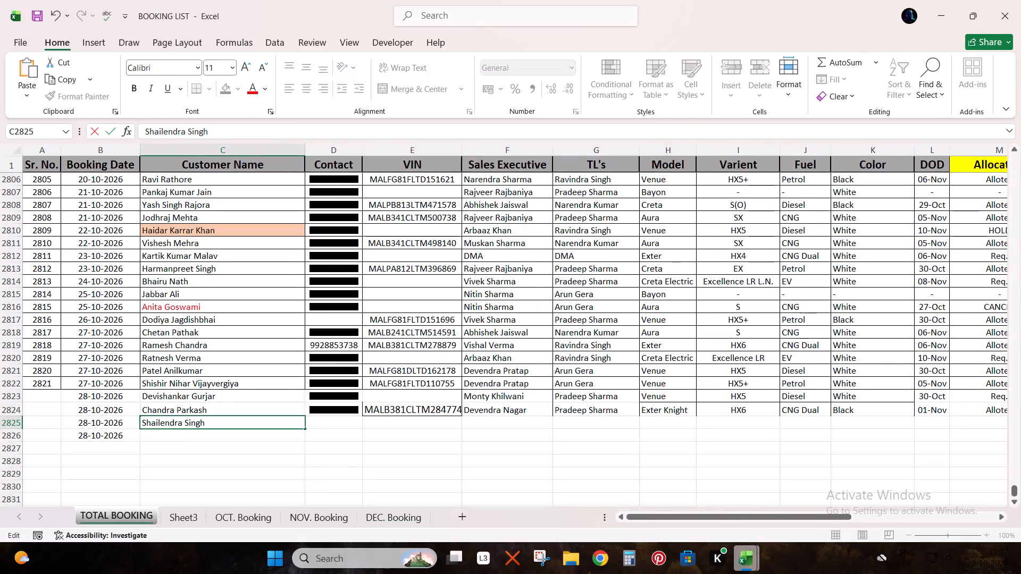
Add the surname to the customer name of the 28-10-2026 booking in row 2825.
type("Had")
key("Tab")
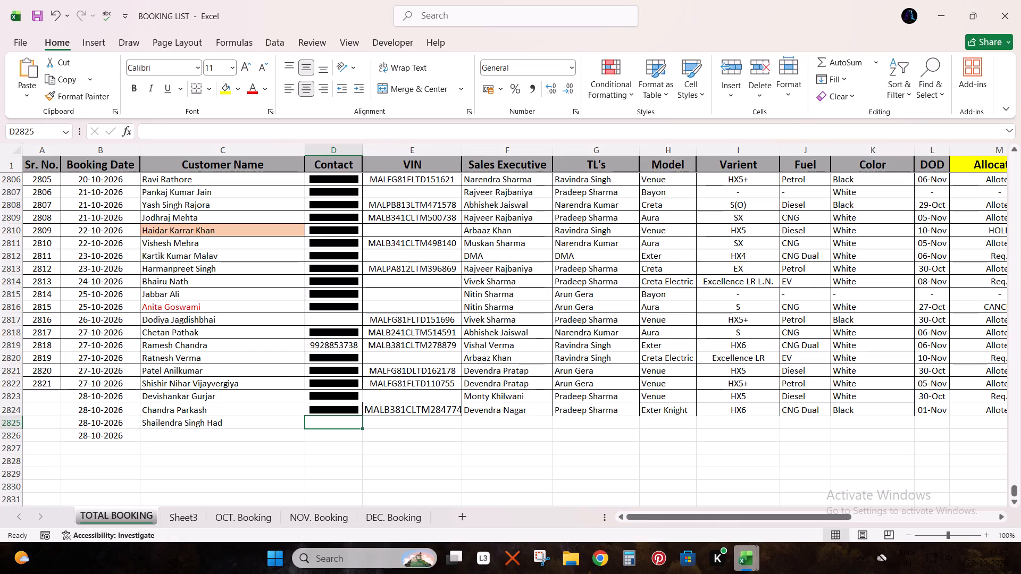
Reopen the customer name in booking row 2825 for editing.
key("Left")
key("F2")
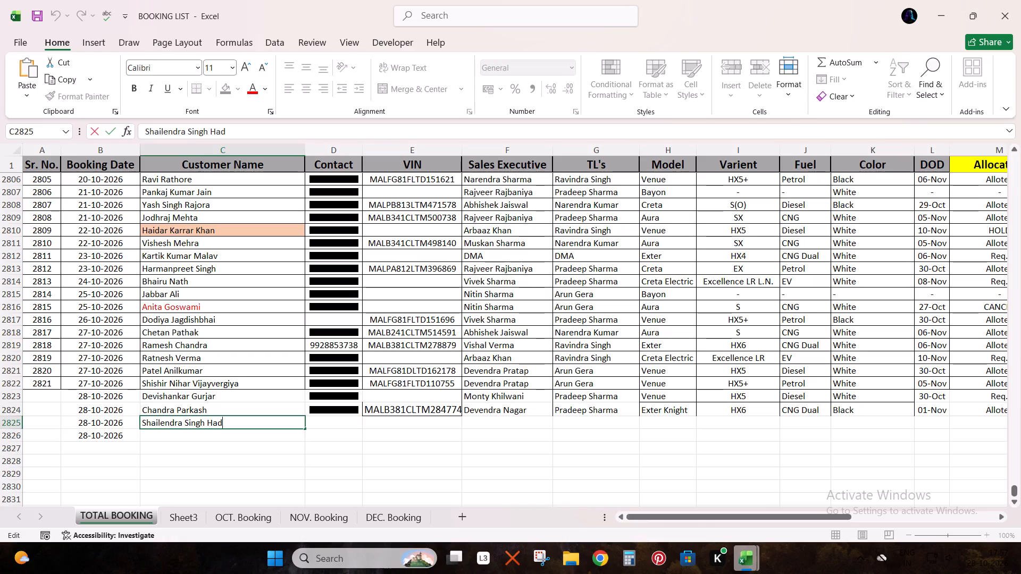
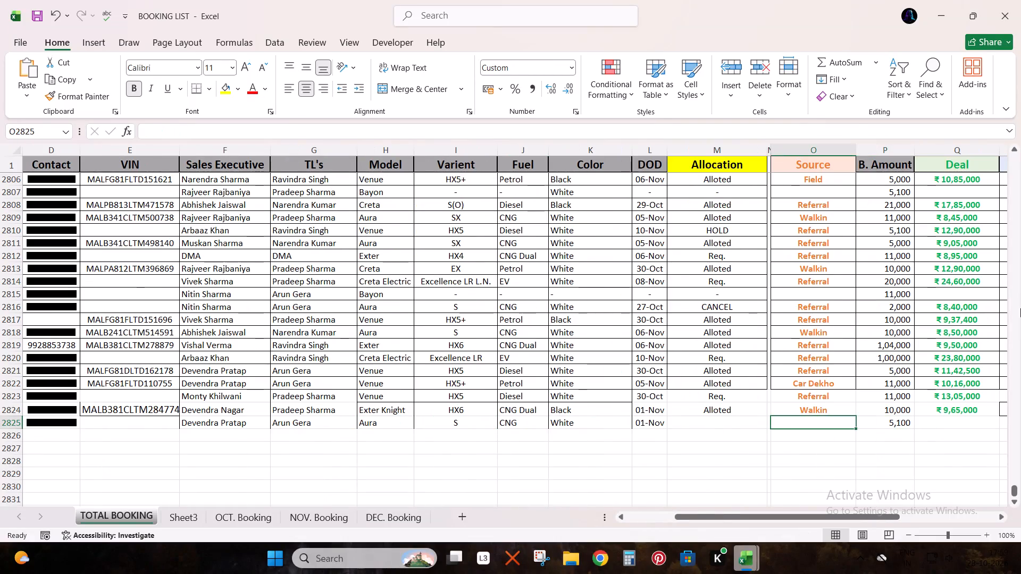
In booking row 2825, enter Walkin as the source, SELF as the finance type and 836500 as the deal amount.
key("w")
key("Tab")
key("Tab")
key("Tab")
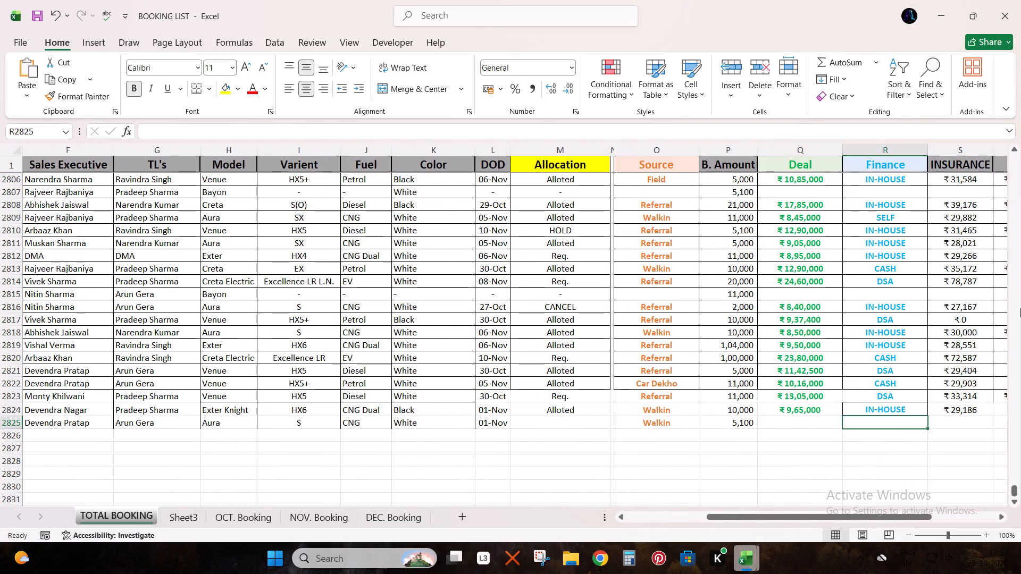
key("s")
key("Left")
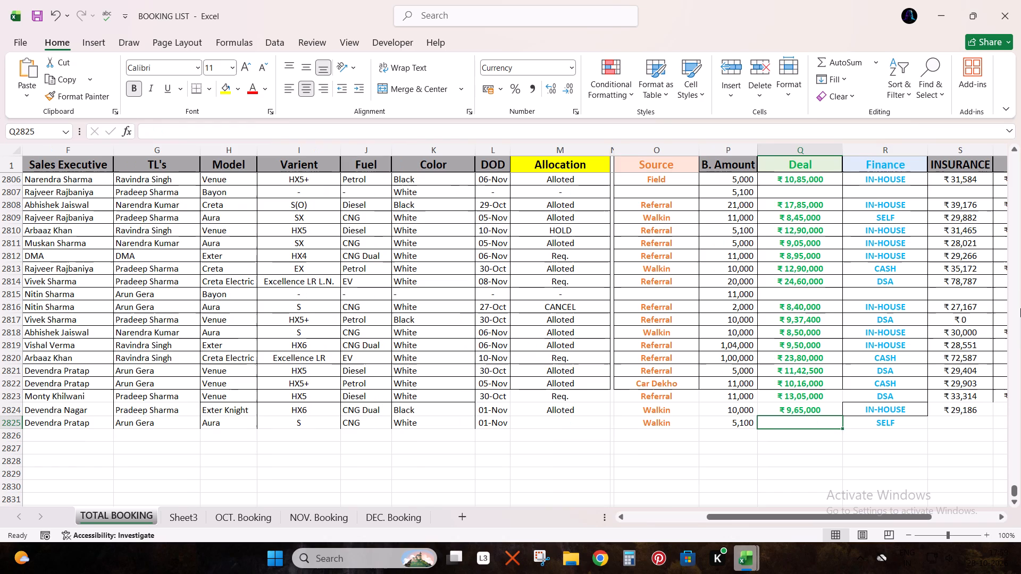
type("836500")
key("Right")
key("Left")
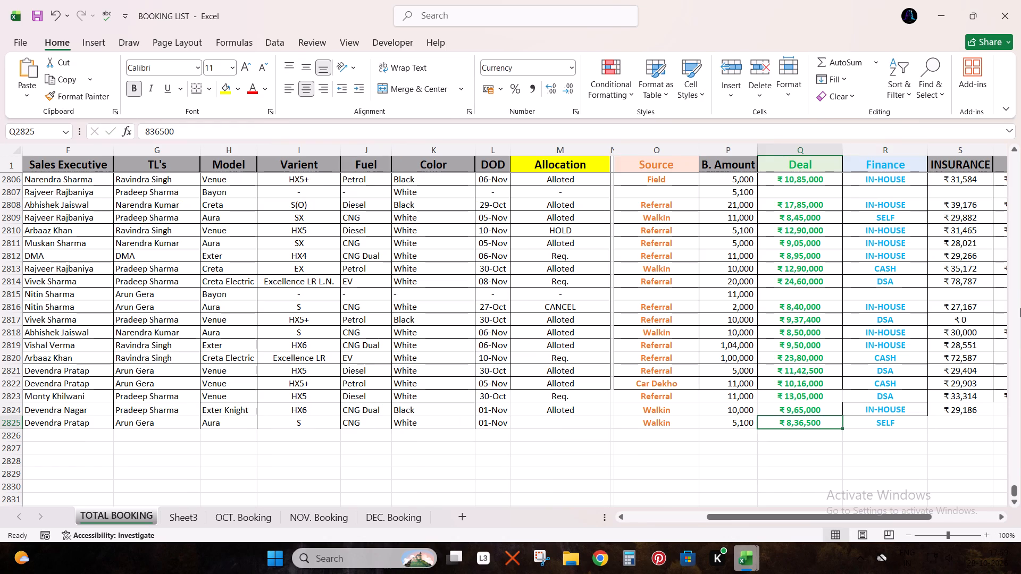
Fill row 2825's remaining costs: insurance 27167, RTO 85688, accessories 25500, TCS 0 and scrap cost 0.
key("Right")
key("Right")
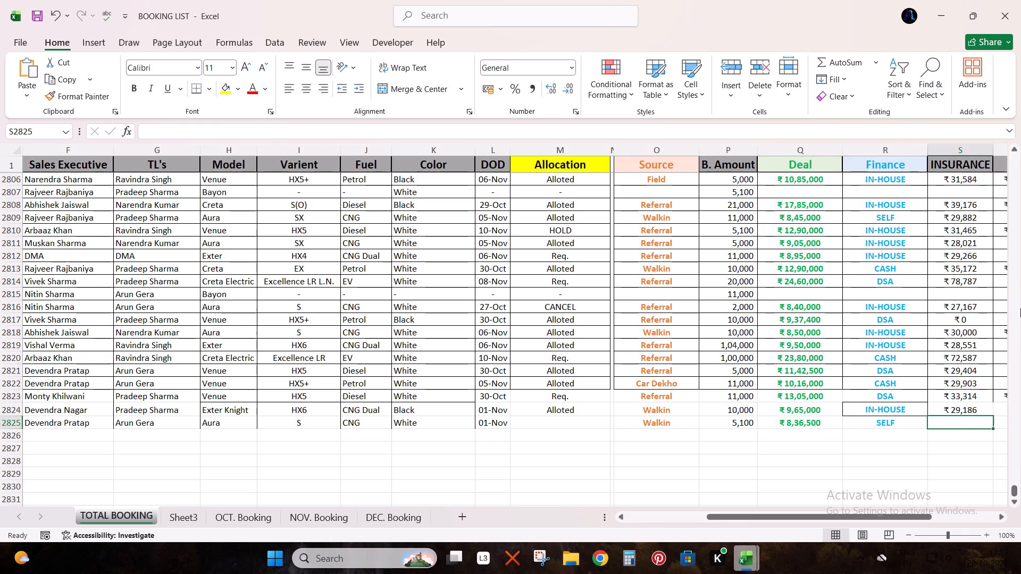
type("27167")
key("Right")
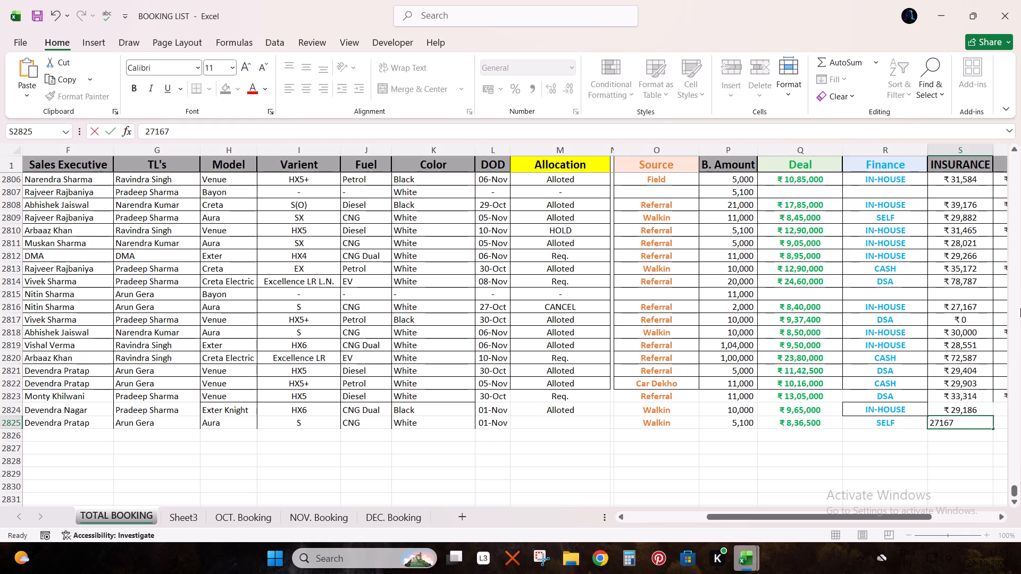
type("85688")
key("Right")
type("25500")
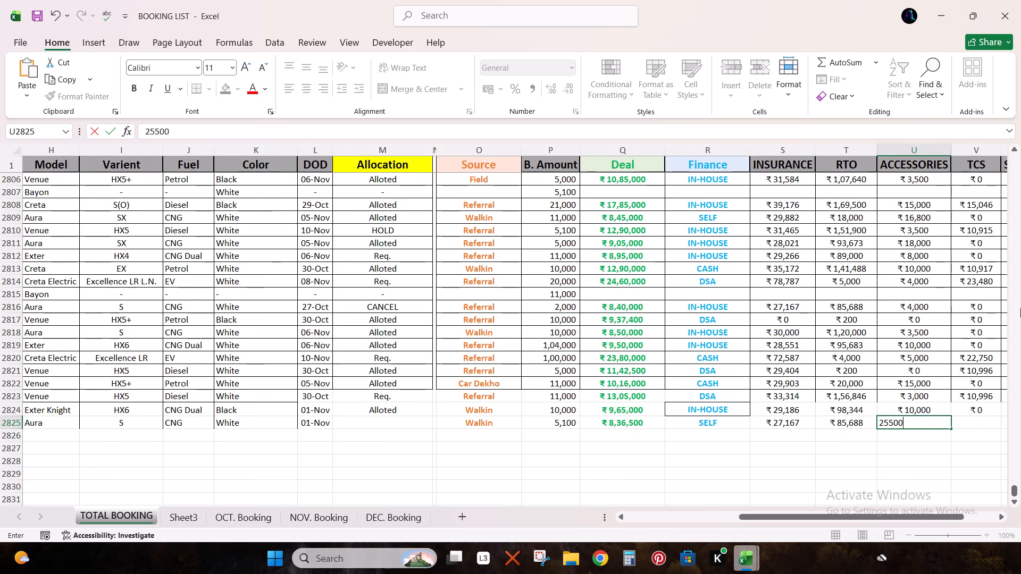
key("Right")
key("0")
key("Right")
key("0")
Return to the customer details at the start of the booking rows and save BOOKING LIST.
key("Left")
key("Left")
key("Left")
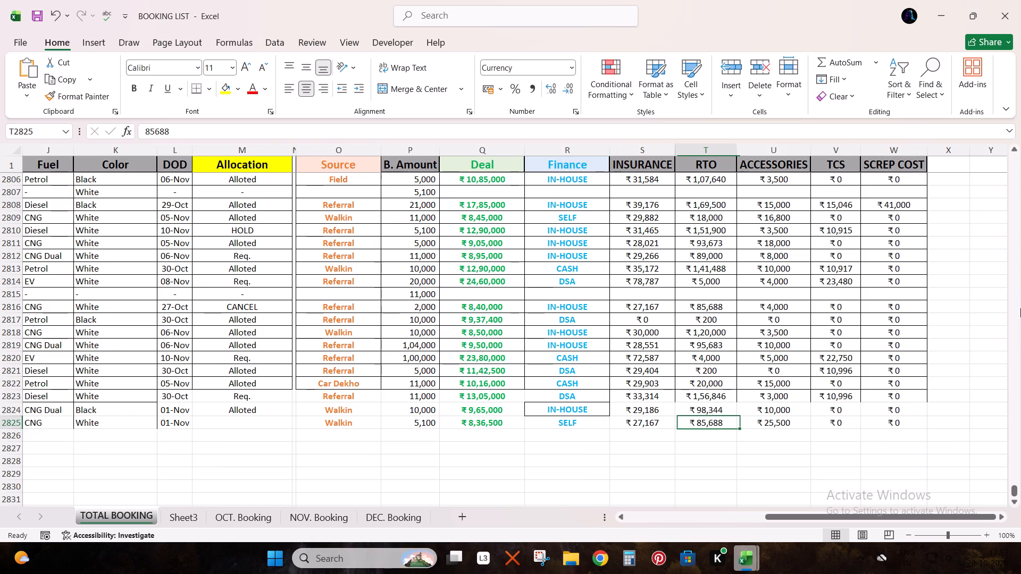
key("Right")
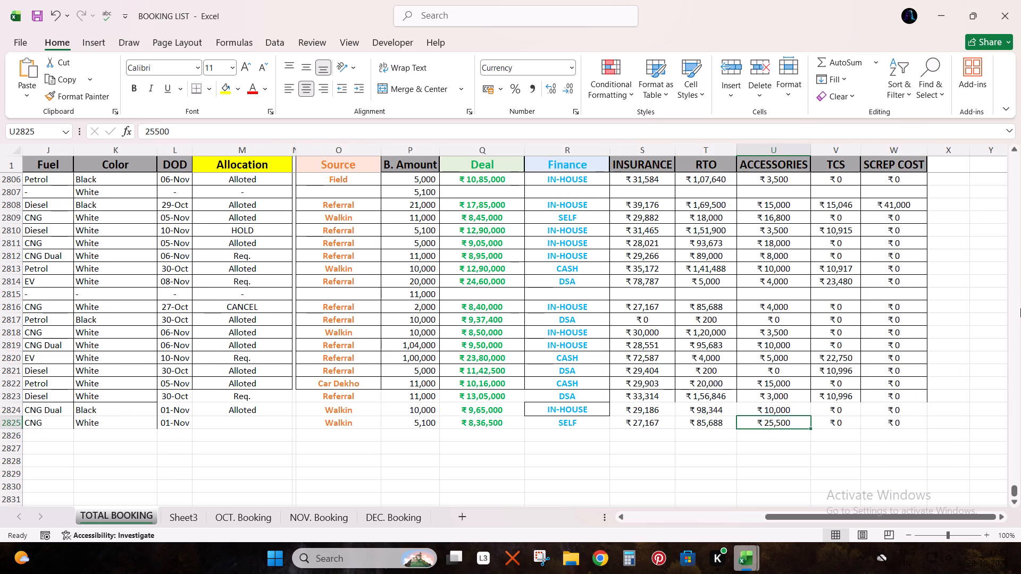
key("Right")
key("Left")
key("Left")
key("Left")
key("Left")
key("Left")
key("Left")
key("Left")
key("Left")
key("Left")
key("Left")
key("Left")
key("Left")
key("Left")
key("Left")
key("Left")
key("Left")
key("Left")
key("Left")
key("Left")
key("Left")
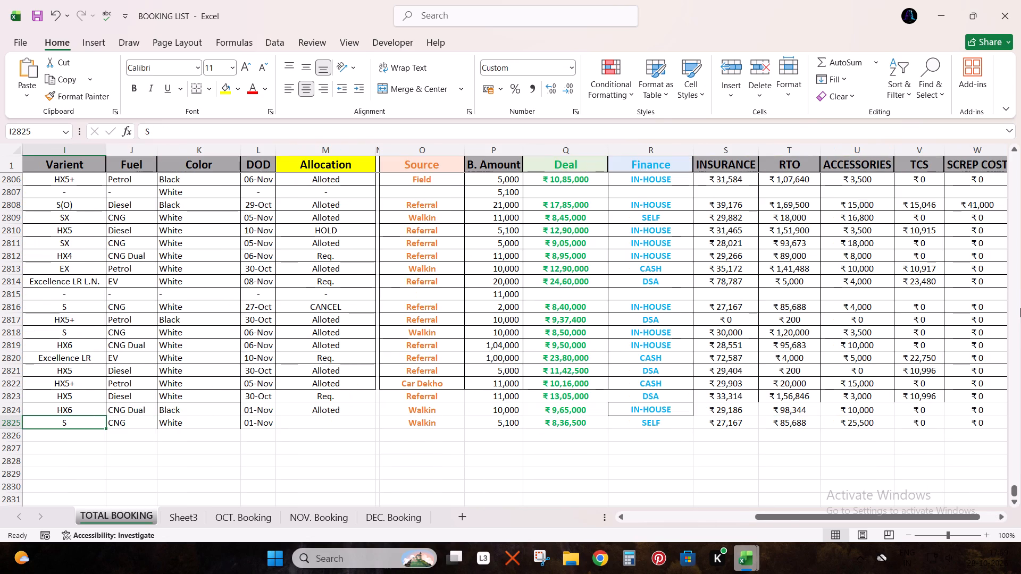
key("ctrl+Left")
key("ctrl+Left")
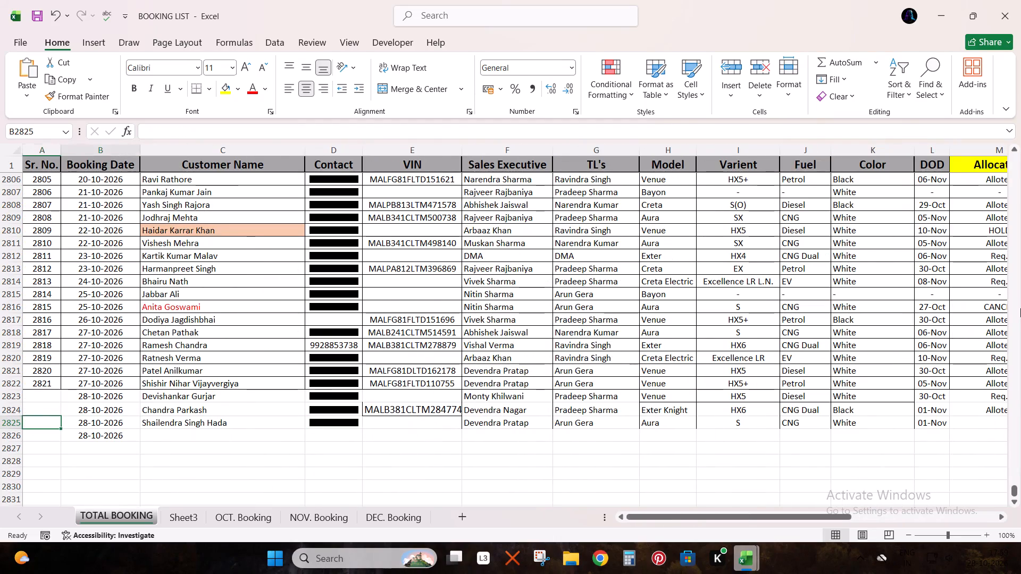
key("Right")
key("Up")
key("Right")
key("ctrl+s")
Switch to ALLOCATION STOCK SHEET and examine the AURA 1.2MT CNG S vehicles in ATLAS WHITE for one to allot.
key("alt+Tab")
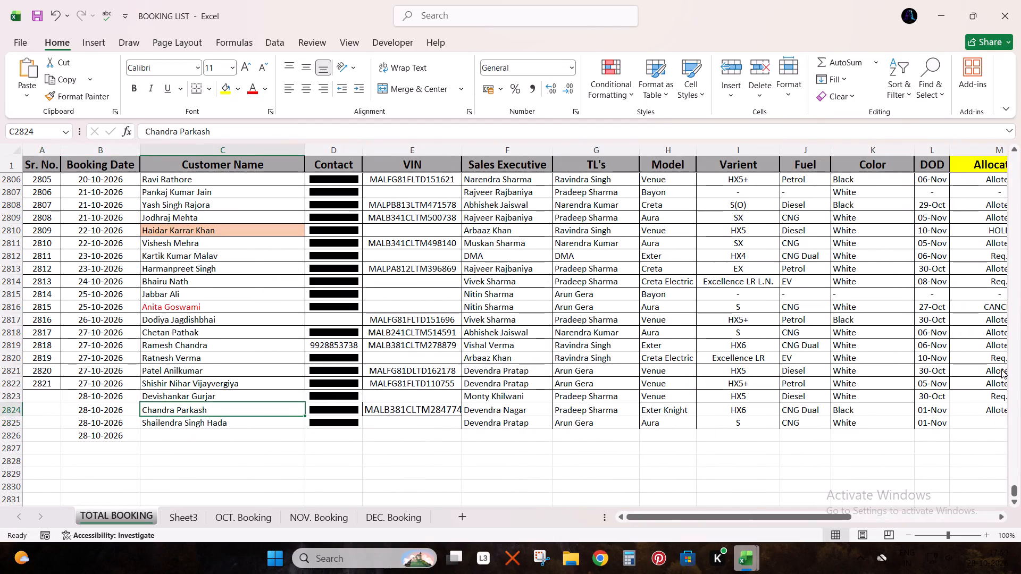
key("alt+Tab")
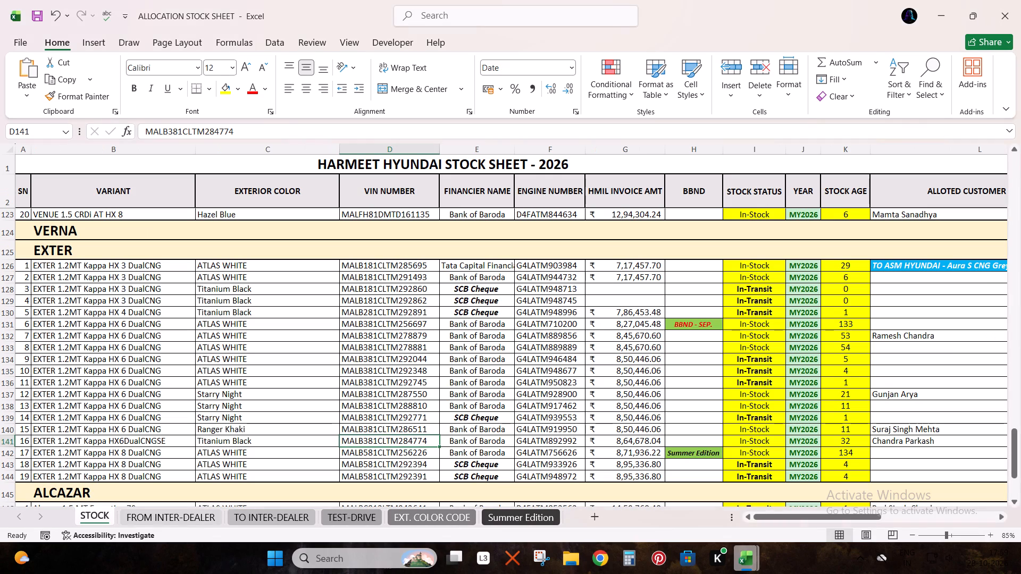
scroll(395, 371, "up", 16)
scroll(361, 361, "down", 1)
scroll(361, 361, "up", 7)
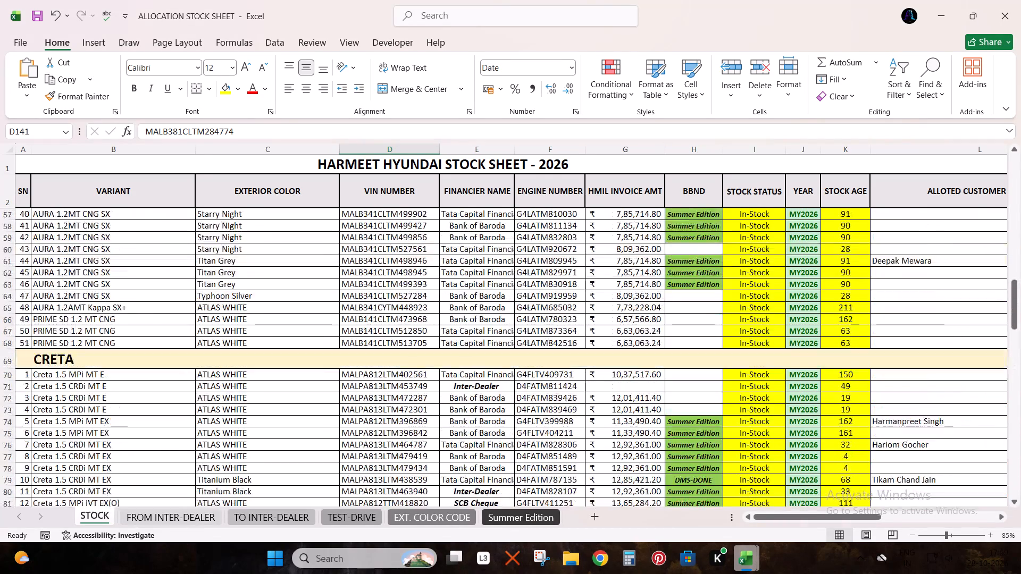
scroll(479, 391, "up", 4)
scroll(340, 364, "up", 3)
scroll(335, 361, "down", 1)
scroll(322, 352, "up", 2)
scroll(186, 300, "up", 4)
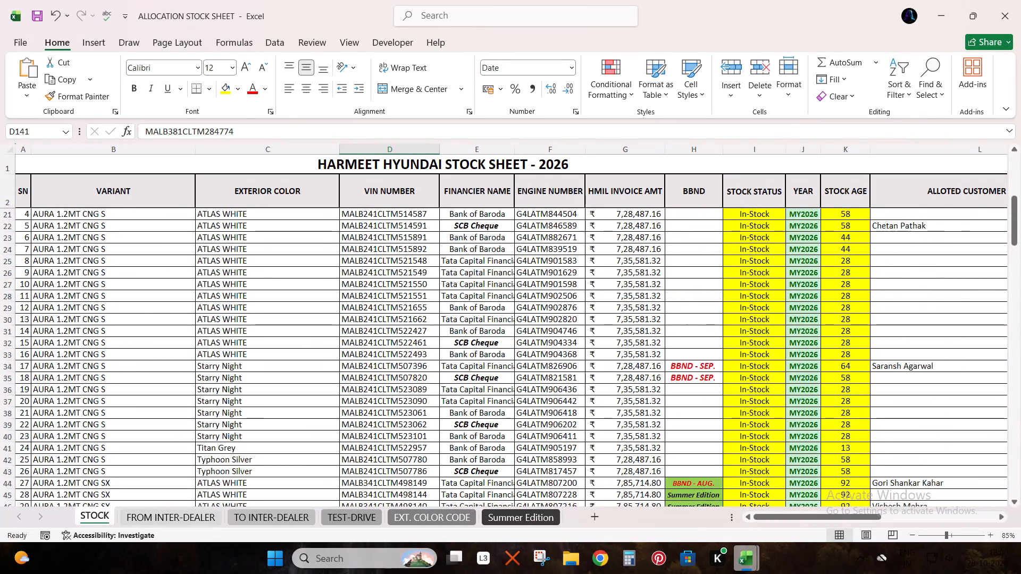
scroll(163, 285, "up", 3)
scroll(133, 303, "down", 1)
left_click_drag(122, 266, 274, 449)
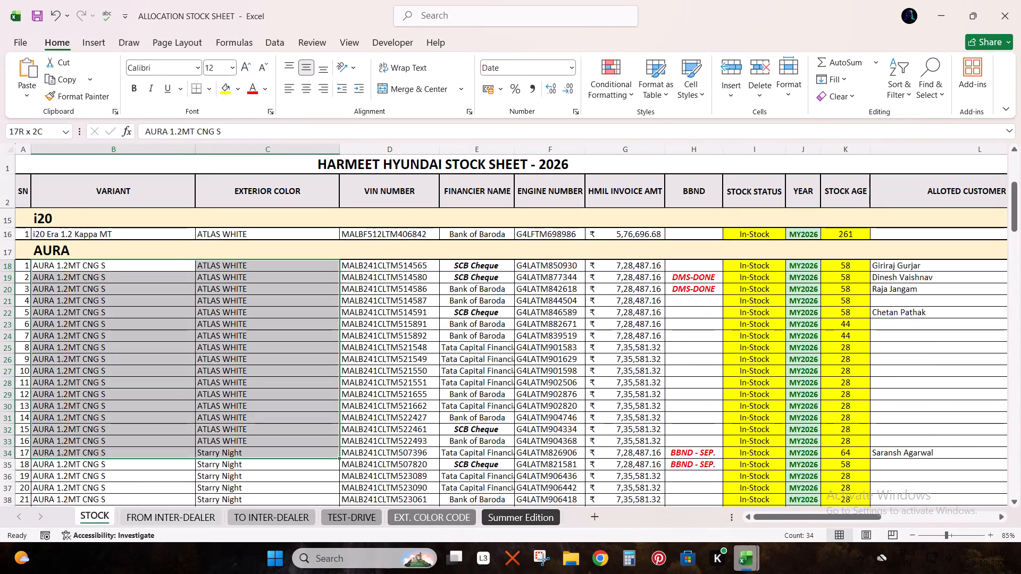
left_click_drag(274, 449, 273, 436)
key("shift+space")
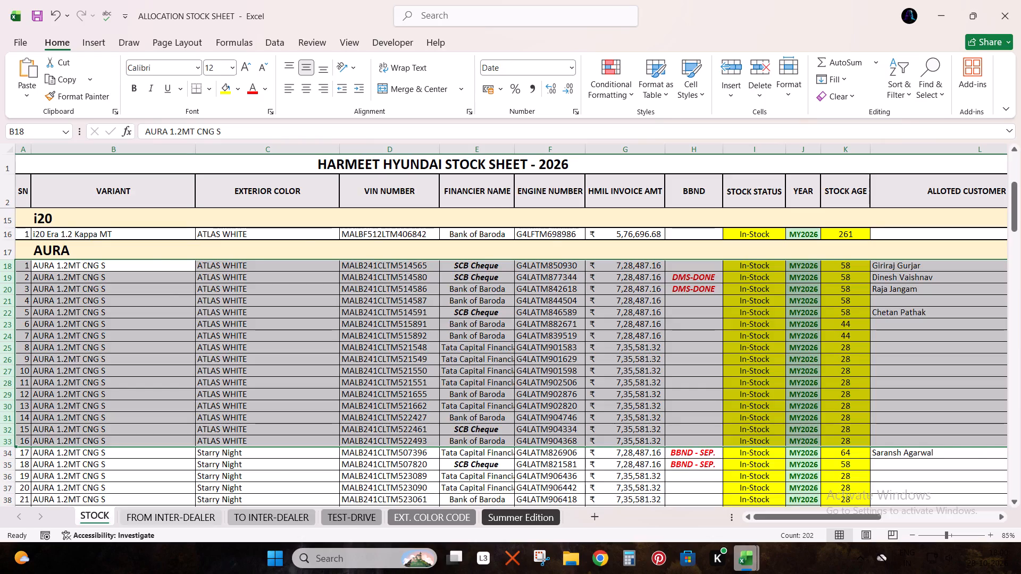
Compare booking row 2825 in BOOKING LIST with the Aura CNG S white rows in ALLOCATION STOCK SHEET.
key("alt+Tab")
key("shift+space")
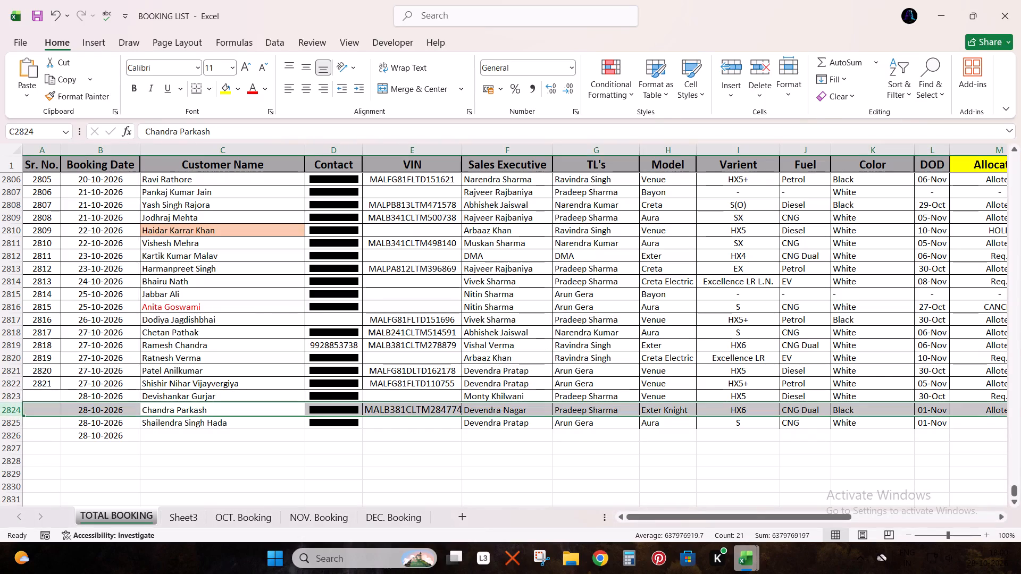
left_click(436, 428)
key("shift+space")
key("alt+Tab")
key("alt+Tab")
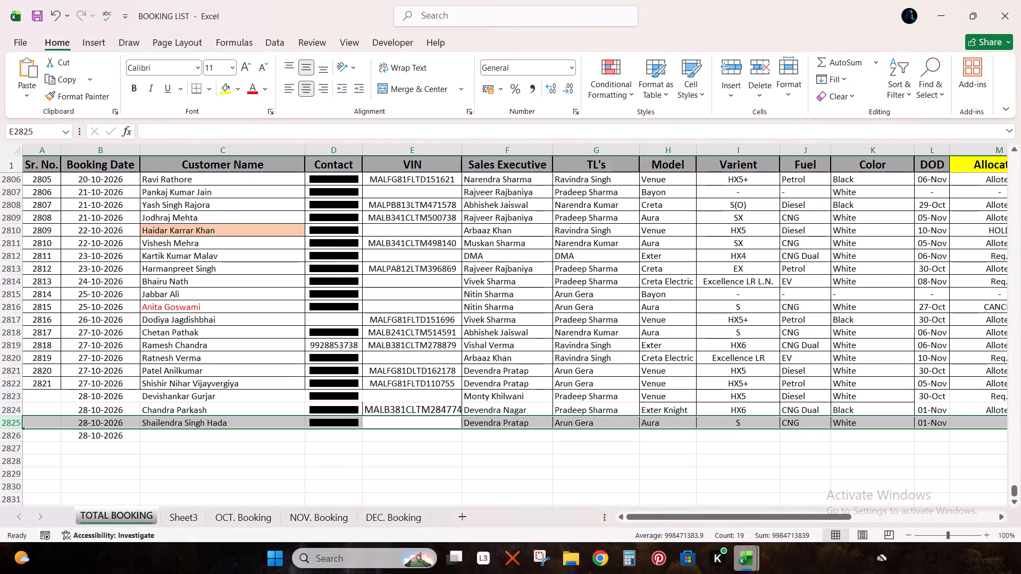
key("alt+Tab")
key("alt+Tab")
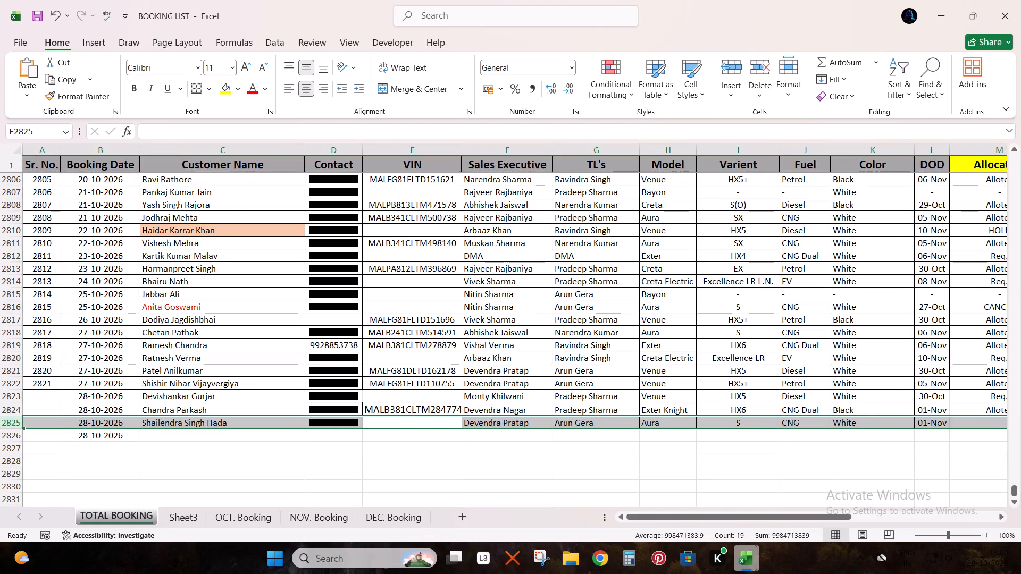
key("alt+Tab")
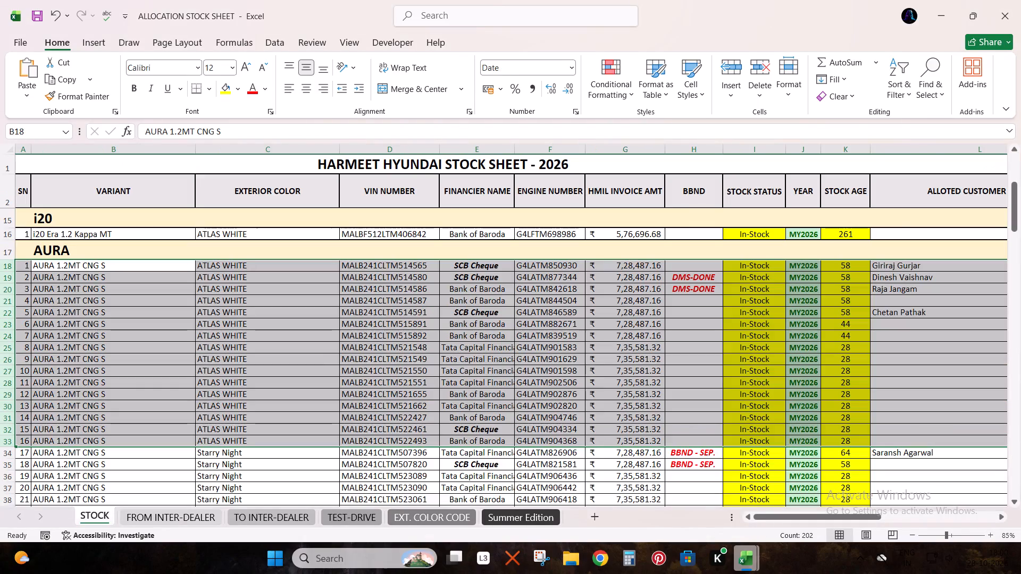
Copy the customer name through team leader from booking row 2825 into stock row 21, starting at the allotted customer name.
left_click(902, 298)
key("alt+Tab")
key("ctrl+Left")
key("Left")
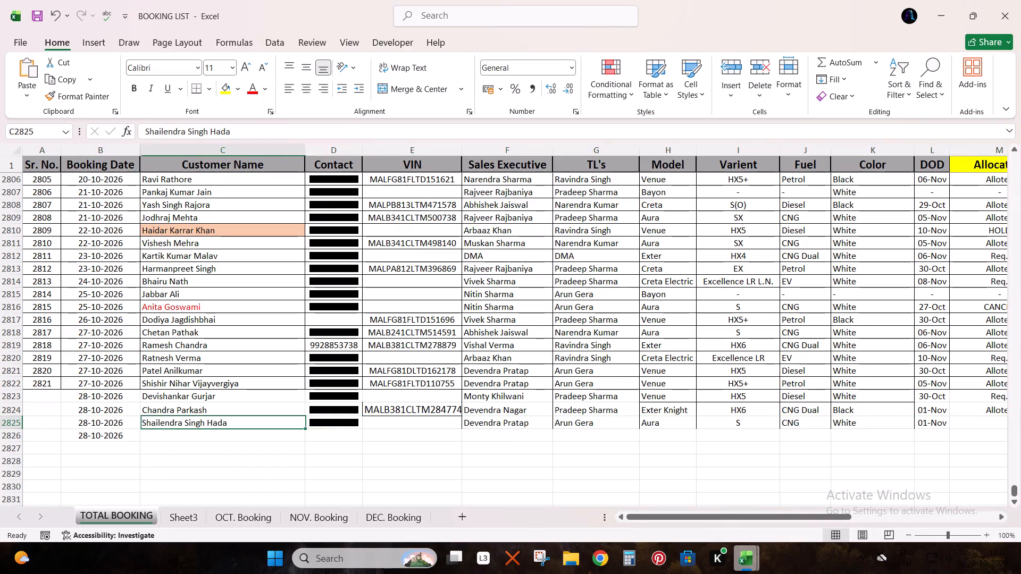
key("shift+Right")
key("shift+Right")
key("shift+Right")
key("shift+Right")
key("ctrl+c")
key("alt+Tab")
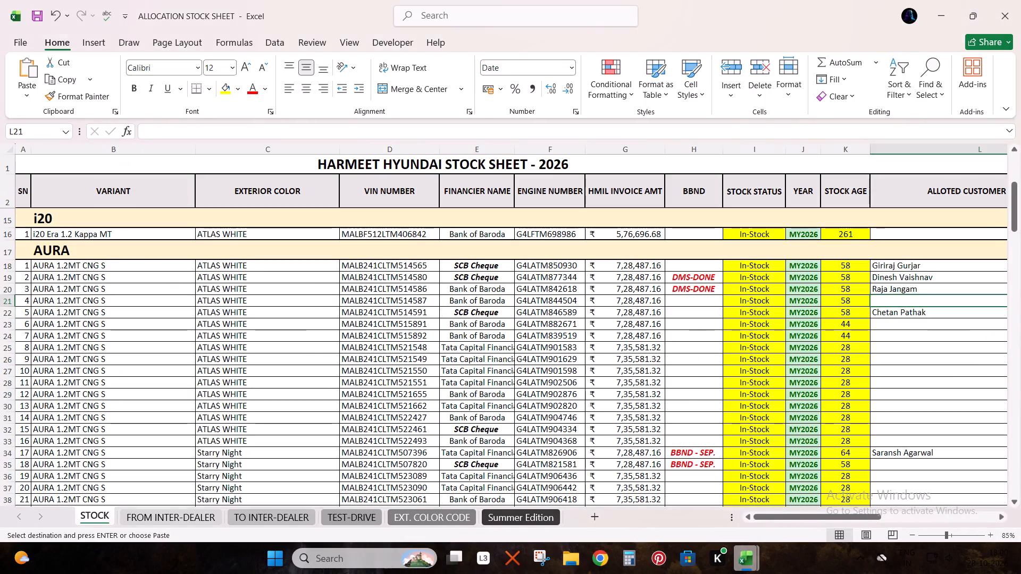
key("ctrl+v")
Move the pasted contact, executive and team leader cells in stock row 21 one column over, under their matching headings.
key("Right")
key("shift+Right")
key("shift+Right")
key("shift+Right")
key("shift+Right")
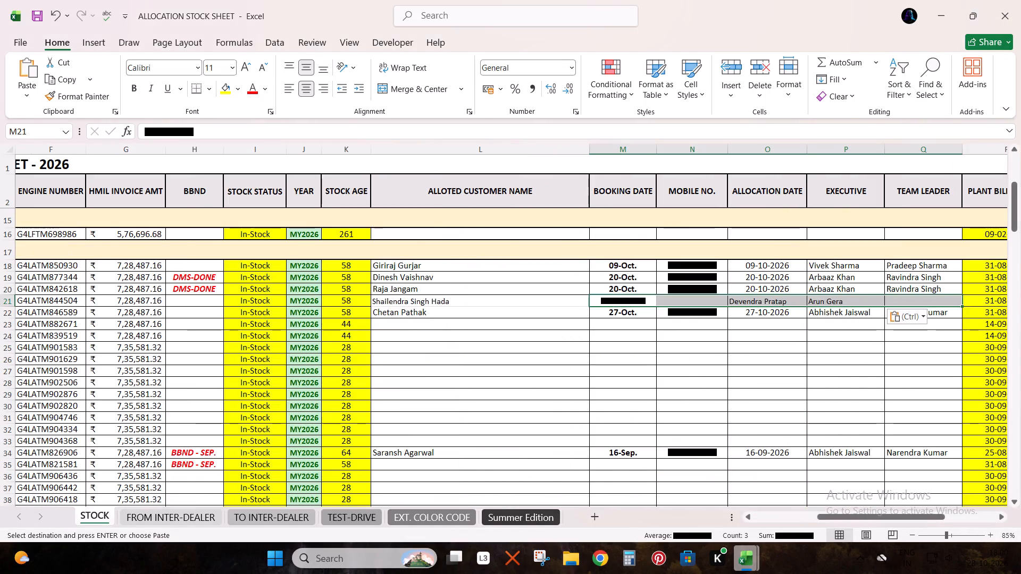
key("shift+Left")
key("ctrl+x")
key("Right")
key("ctrl+v")
Enter 28-10 as both the booking date and the allocation date in stock row 21.
key("Left")
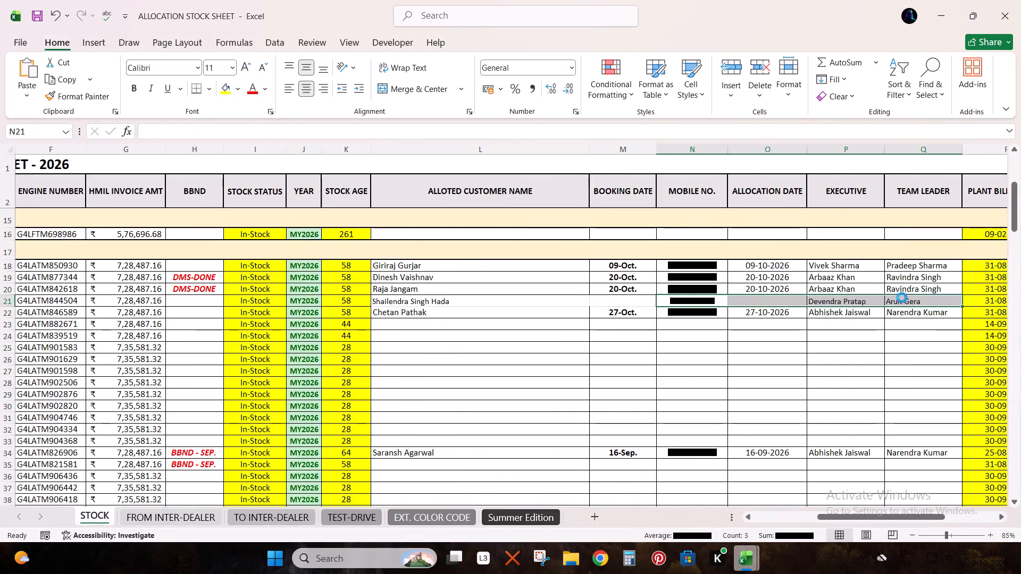
type("28-10")
key("Tab")
key("Tab")
type("28-")
type("10")
key("Return")
Apply the formatting of stock row 20's allotment cells, customer name through team leader, to row 21 with Format Painter.
key("Up")
key("Left")
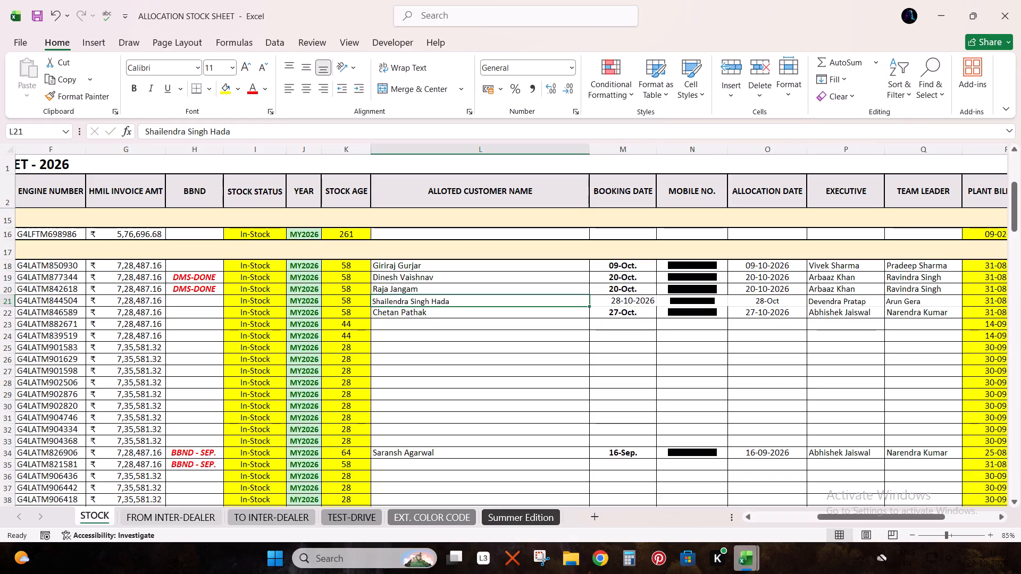
key("Up")
key("shift+Right")
key("shift+Right")
key("shift+Right")
key("shift+Right")
key("shift+Right")
left_click(79, 88)
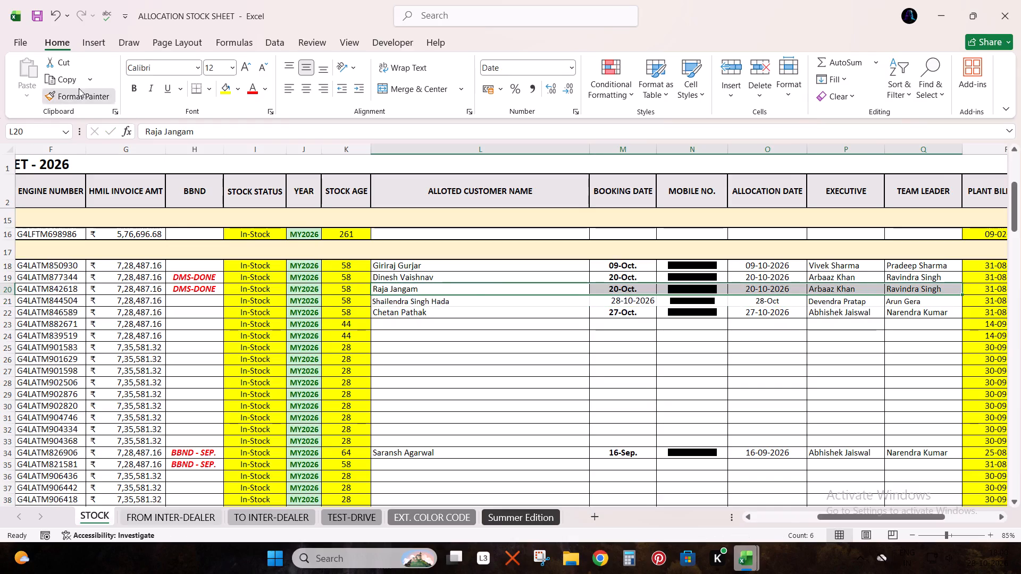
key("Down")
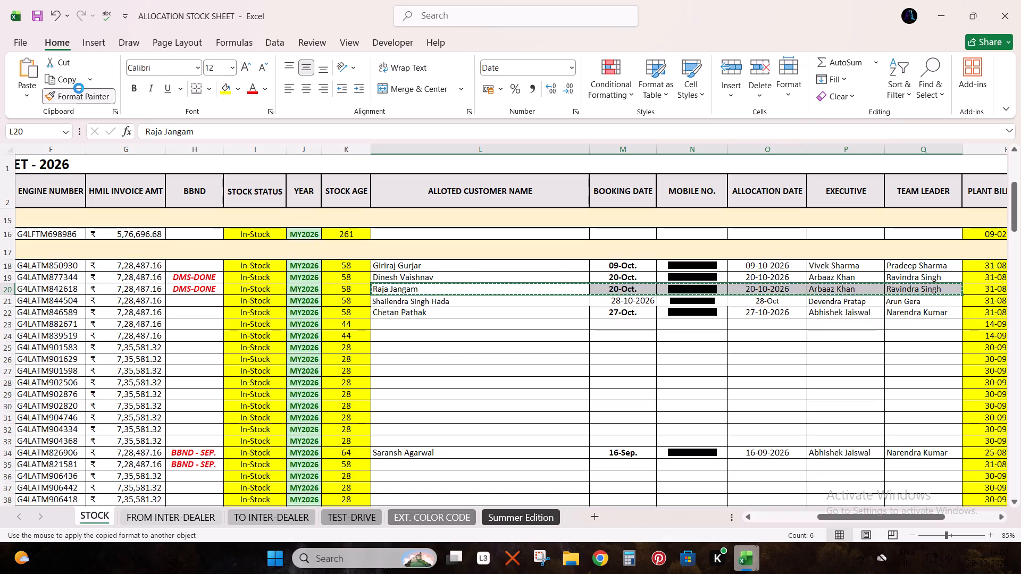
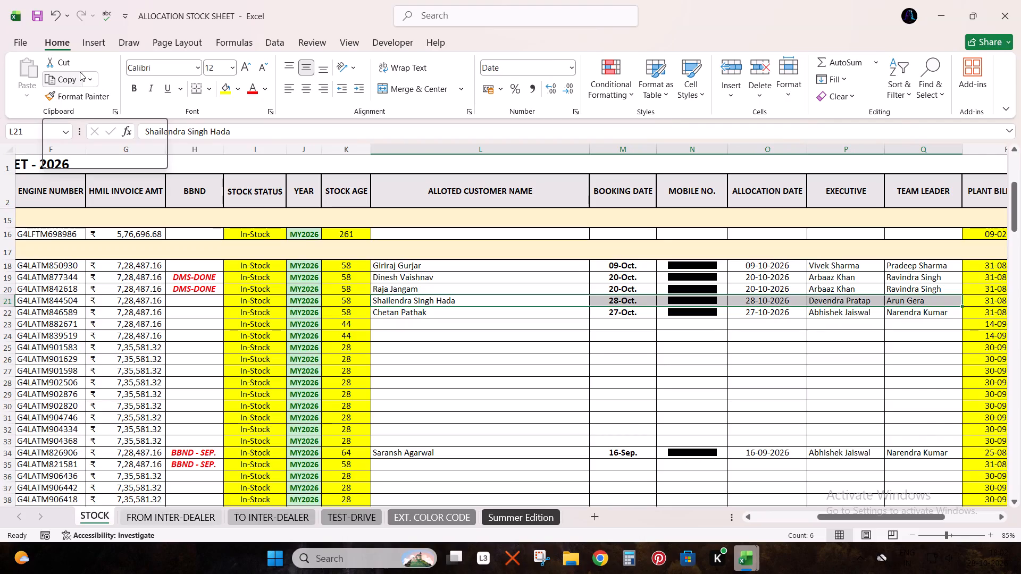
Open the DELIVERY SHEET workbook from the desktop.
left_click(1020, 573)
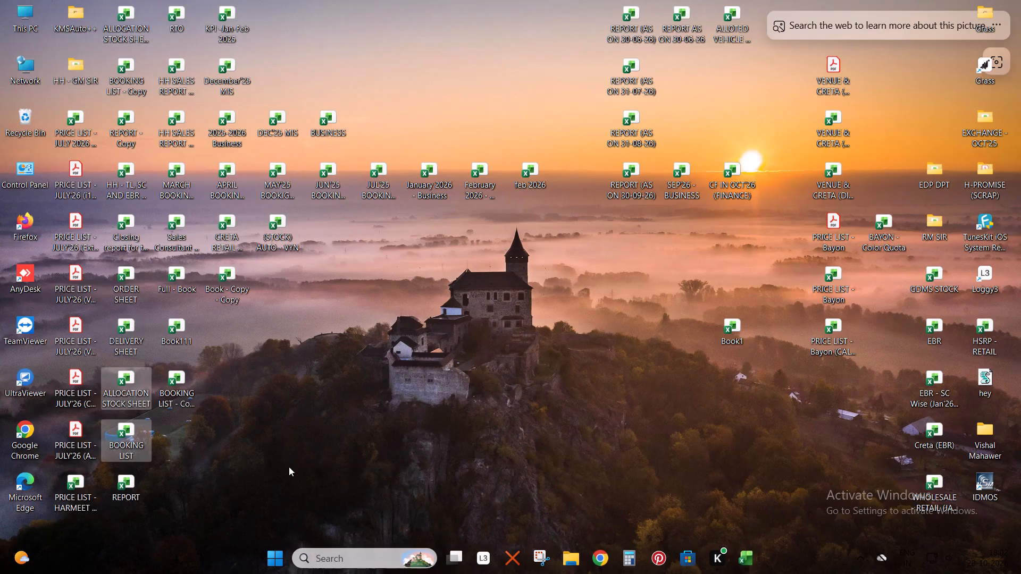
double_click(129, 332)
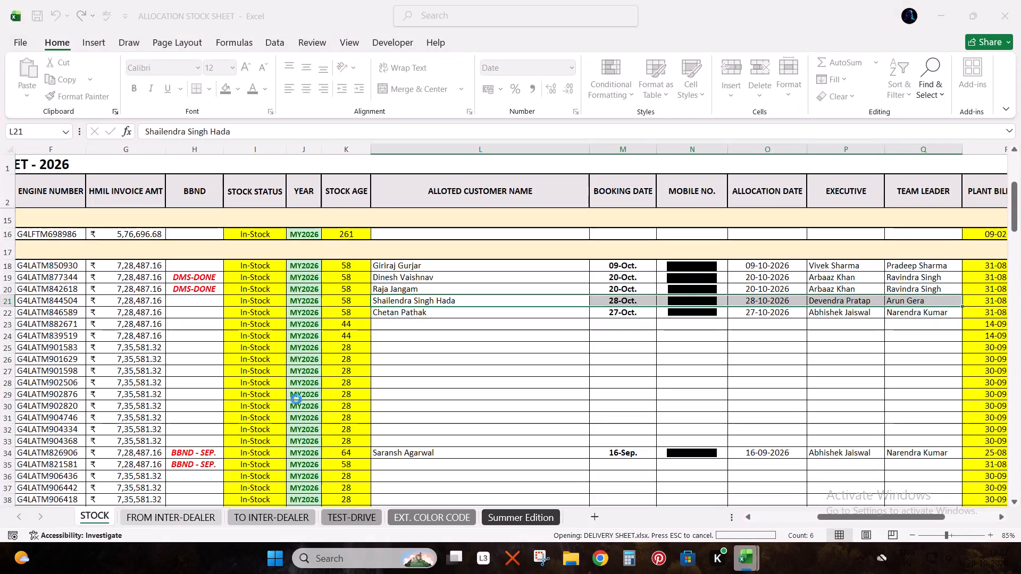
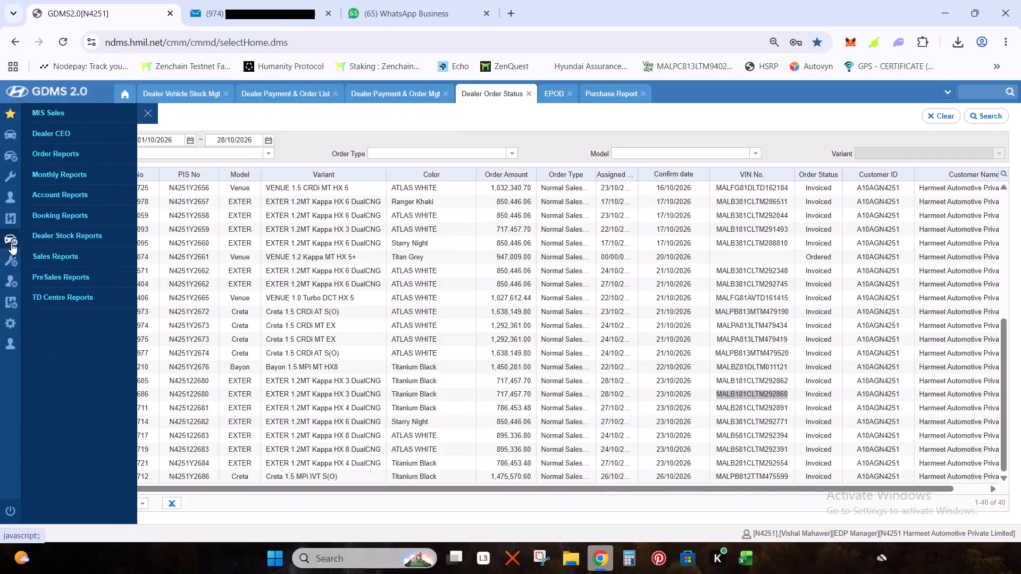
Run the monthly Sales Report by Confirm Date for 01/10/2026 to 28/10/2026, showing 1000 rows per page.
left_click(57, 176)
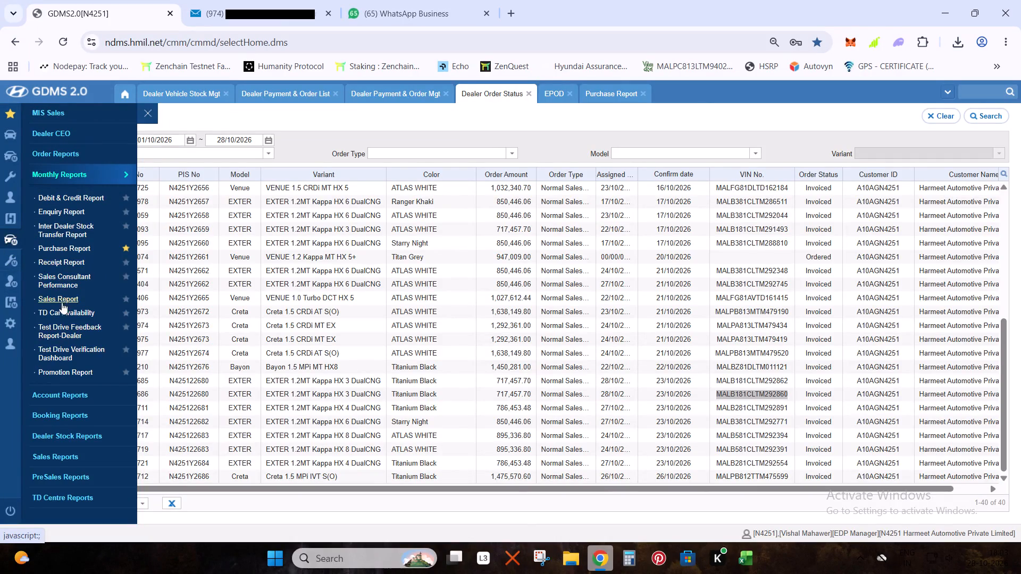
left_click(62, 302)
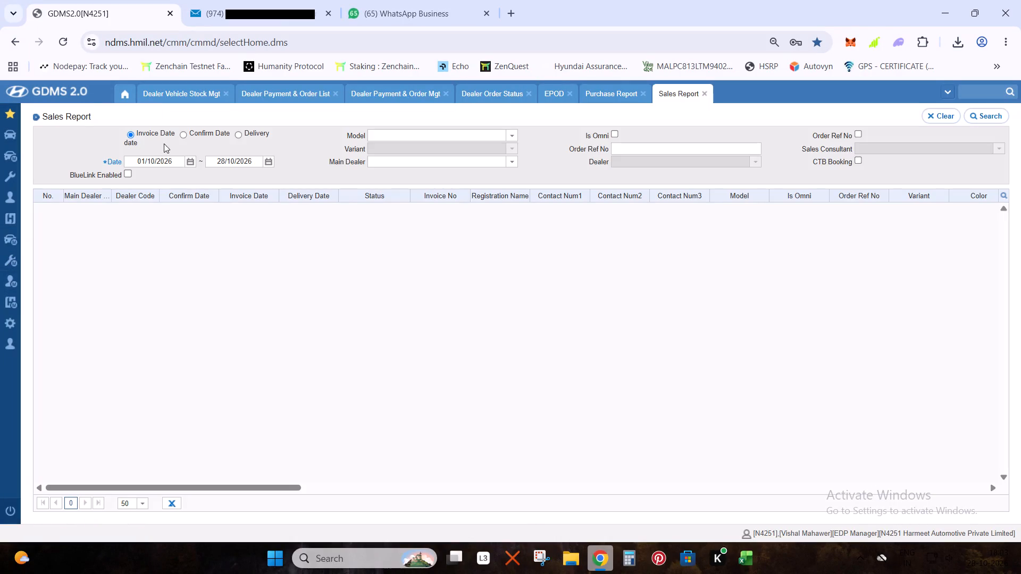
left_click(183, 136)
left_click(136, 501)
left_click(133, 490)
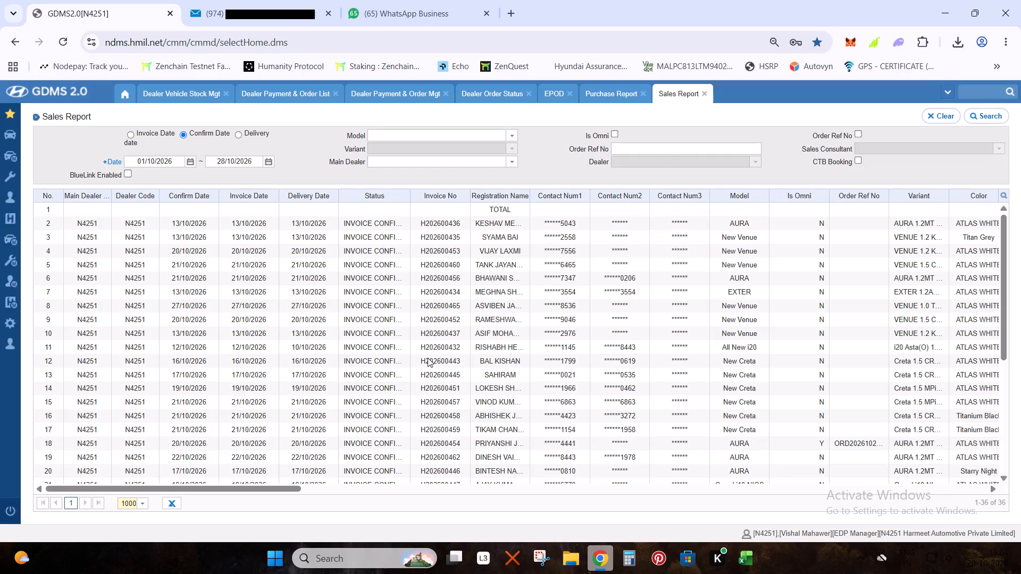
Switch to the DELIVERY SHEET workbook and turn on column filters for the OCT. 26 sheet's header row.
key("alt+Tab")
left_click(337, 367)
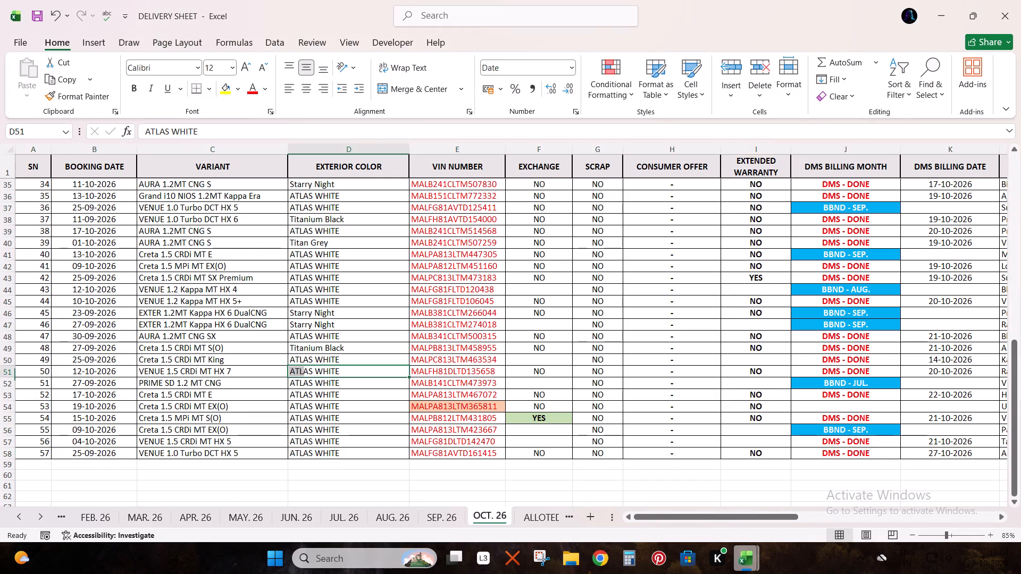
key("ctrl+Up")
key("Down")
key("ctrl+shift+Down")
key("Up")
key("Right")
key("Right")
key("Up")
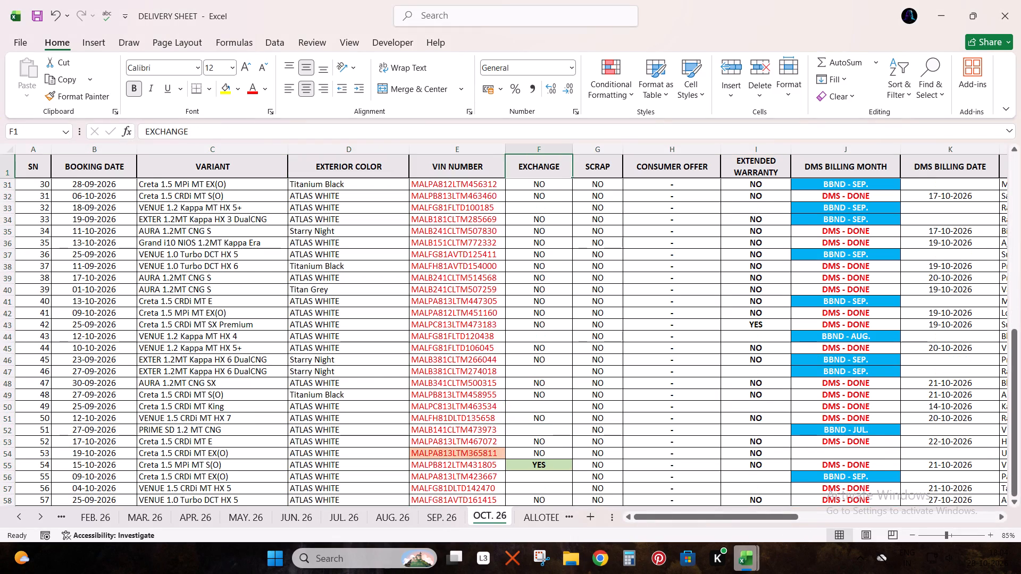
key("Right")
key("Right")
key("Right")
key("Right")
key("ctrl+shift+l")
Filter the DMS BILLING MONTH column to blank entries only.
key("alt+Down")
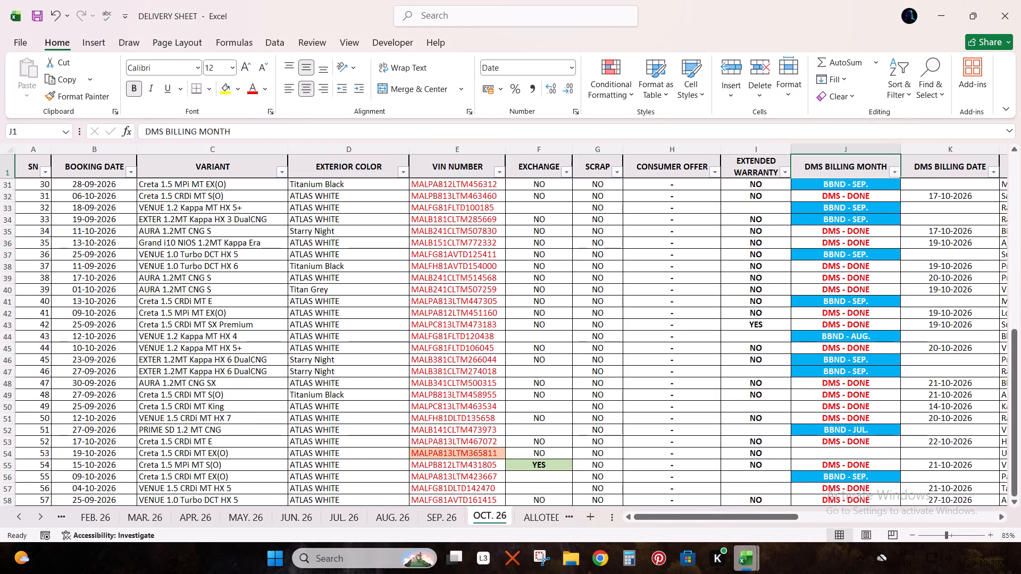
key("Down")
key("Down")
key("Down")
key("Down")
key("Down")
key("Down")
key("Down")
key("Down")
key("Down")
key("Down")
key("Up")
key("Up")
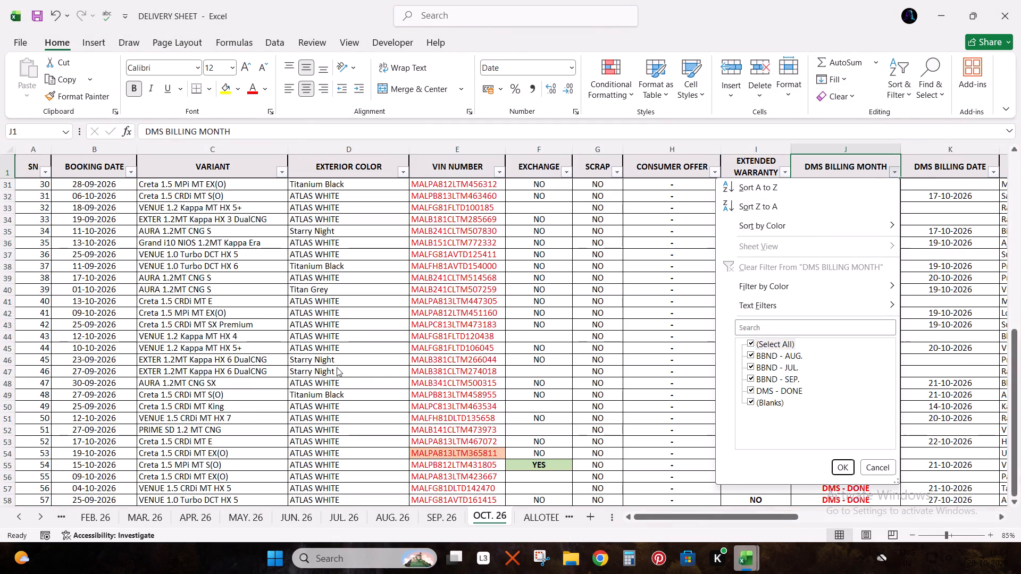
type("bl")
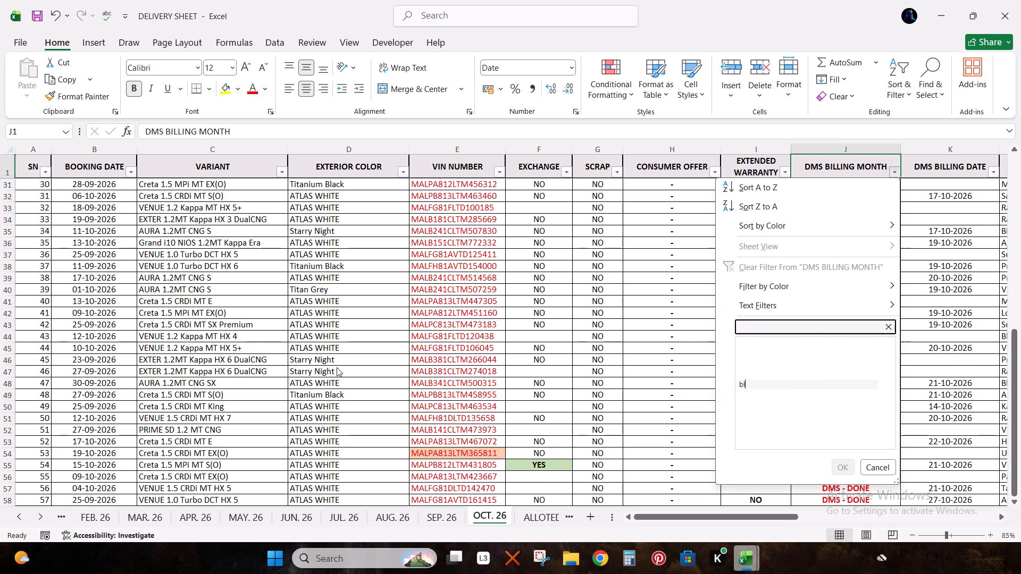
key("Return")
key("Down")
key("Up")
Filter DMS BILLING MONTH to the BBND entries instead and select all filtered cells in that column to count them.
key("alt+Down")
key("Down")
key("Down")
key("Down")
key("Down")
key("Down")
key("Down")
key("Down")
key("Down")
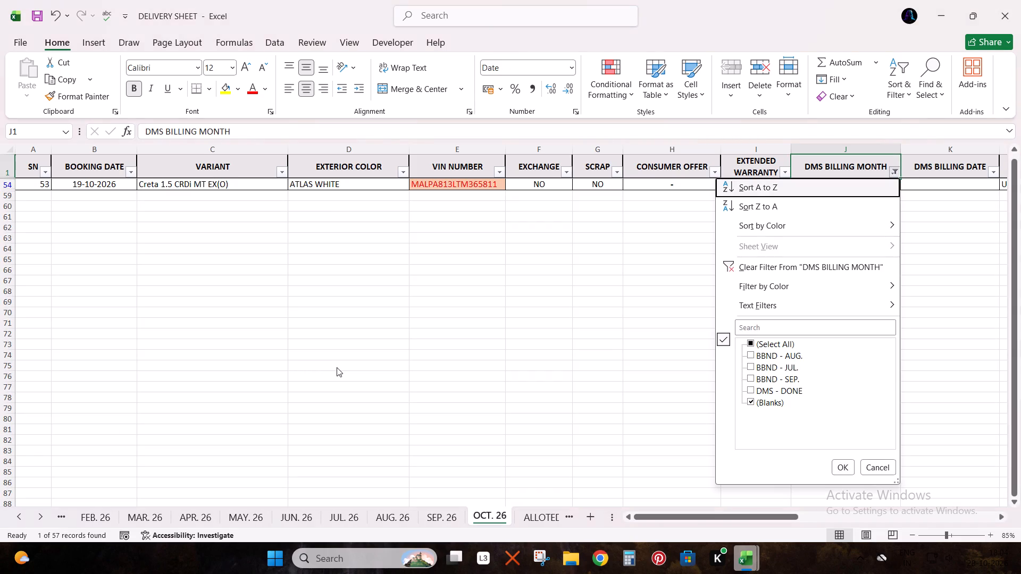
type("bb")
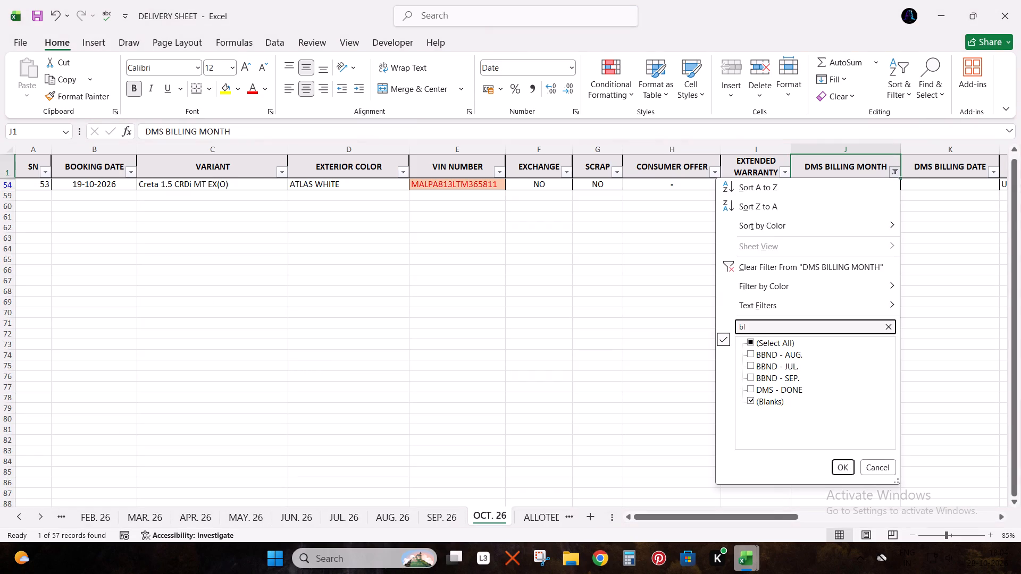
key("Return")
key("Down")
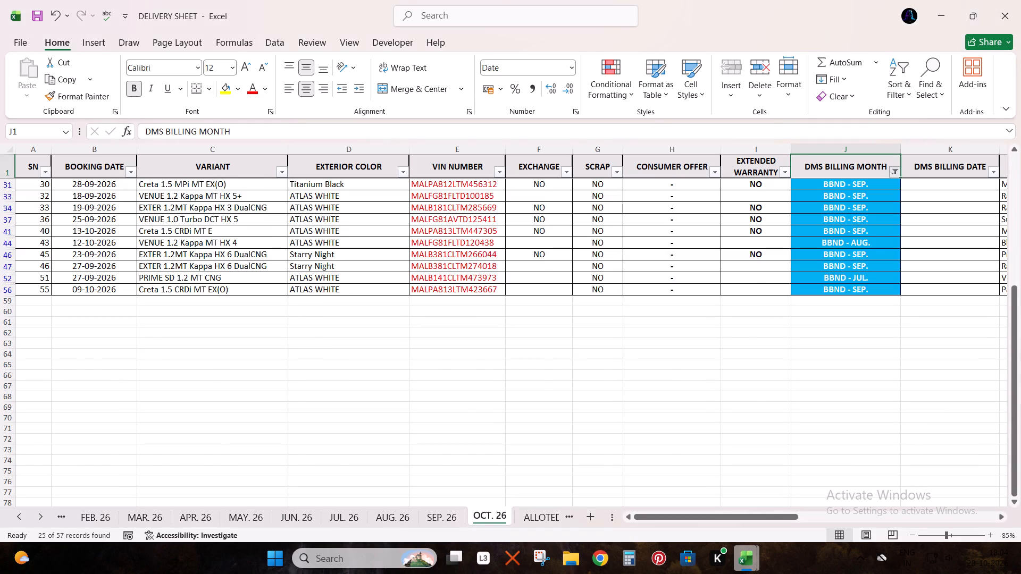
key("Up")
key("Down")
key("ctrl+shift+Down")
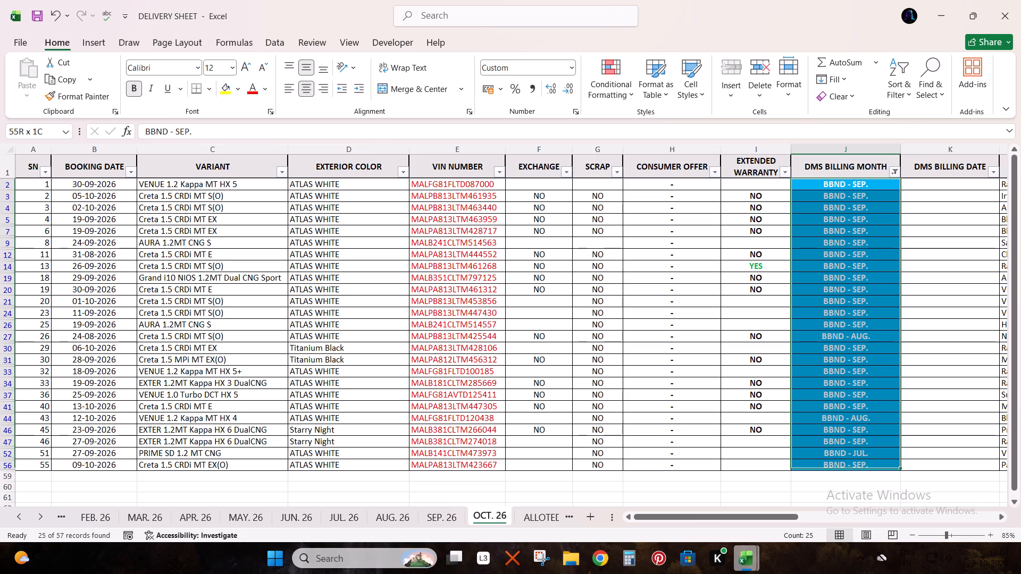
Switch to Calculator and compute 57 - 25.
left_click(631, 554)
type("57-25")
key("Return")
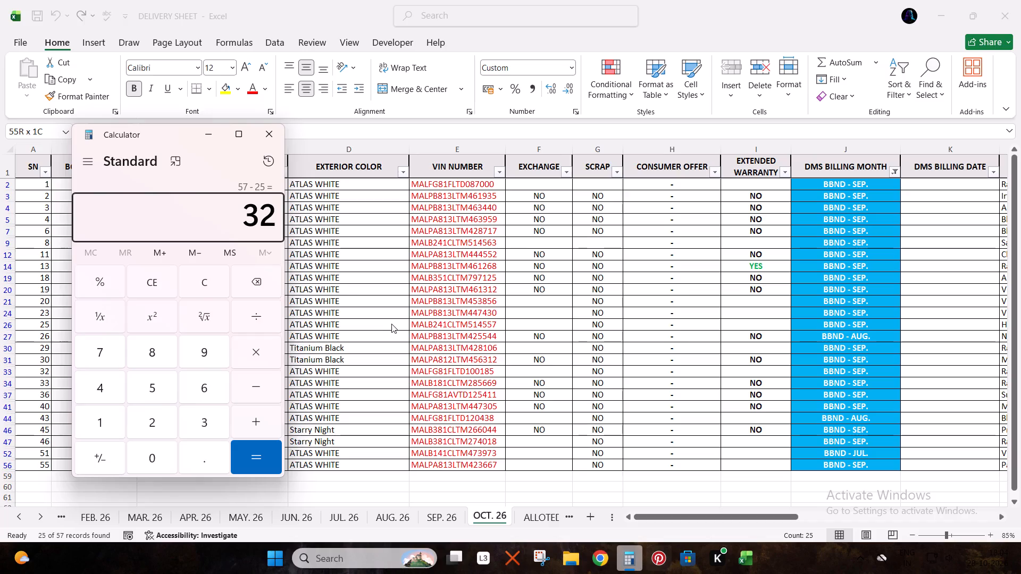
In ALLOCATION STOCK SHEET, filter the STOCK sheet's BBND column to DMS-DONE and select the filtered entries to count them.
left_click(745, 556)
left_click(696, 471)
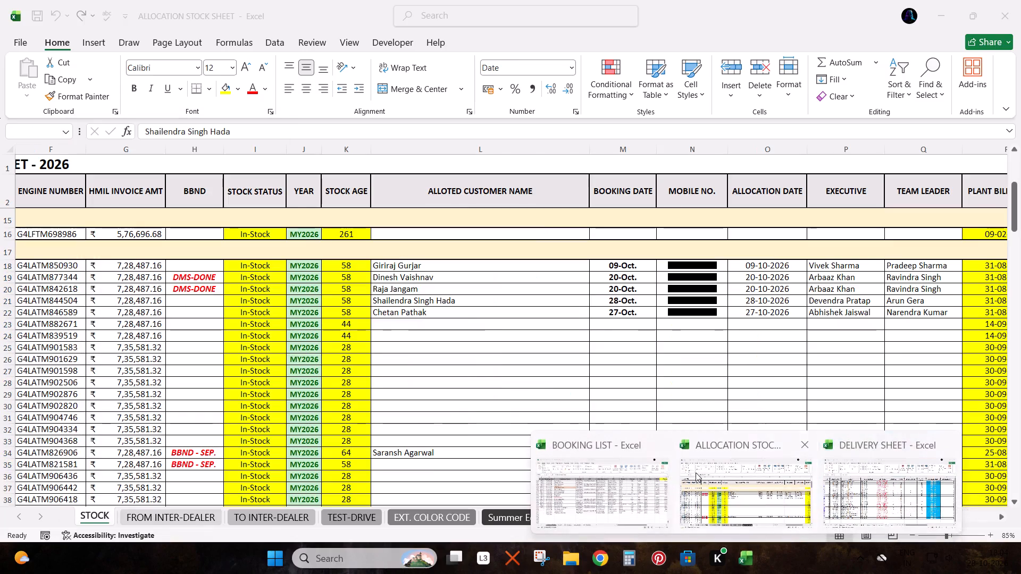
left_click(179, 193)
key("ctrl+shift+l")
key("alt+Down")
key("Down")
key("Down")
key("Down")
key("Down")
key("Down")
key("Down")
key("Down")
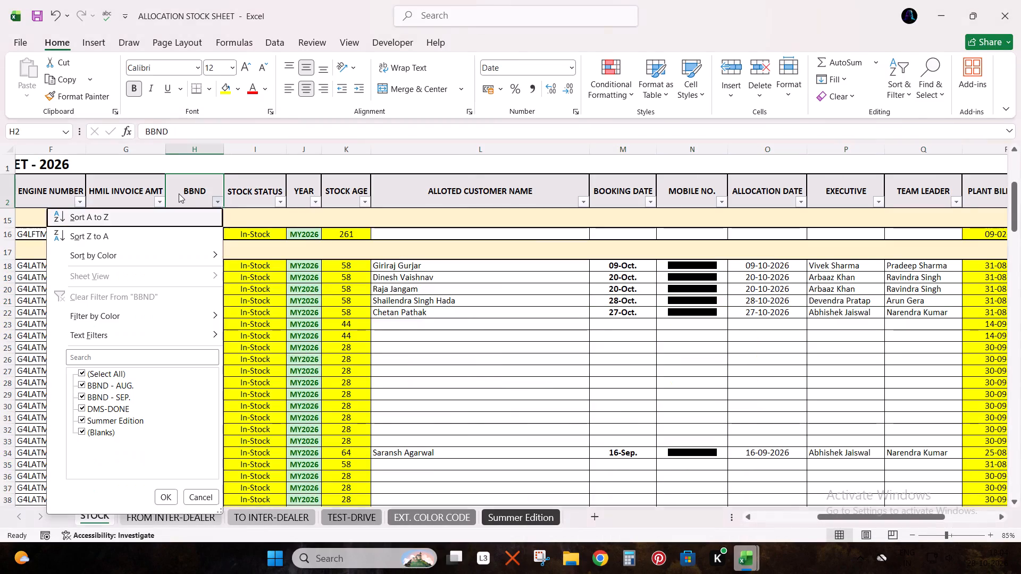
key("Down")
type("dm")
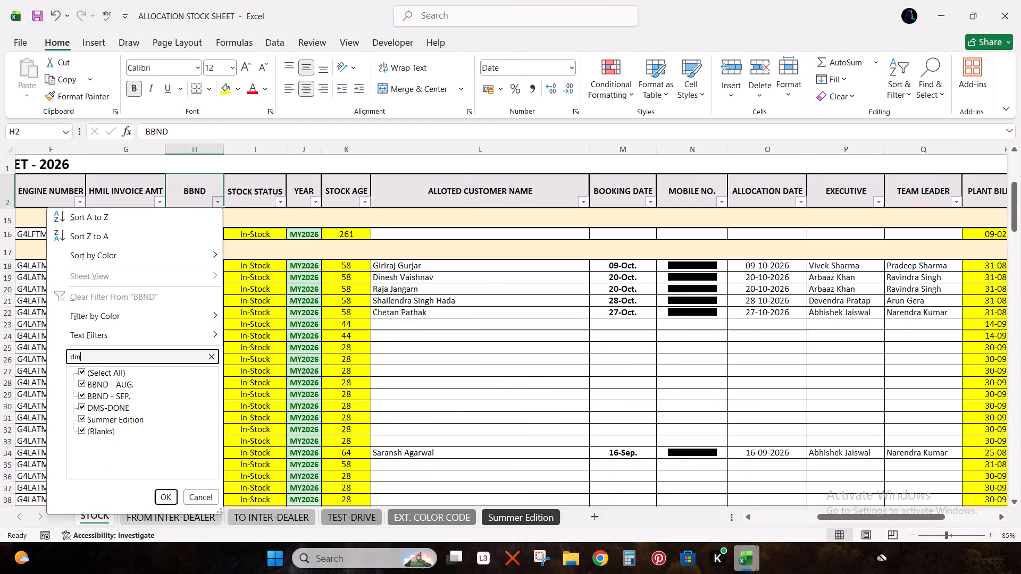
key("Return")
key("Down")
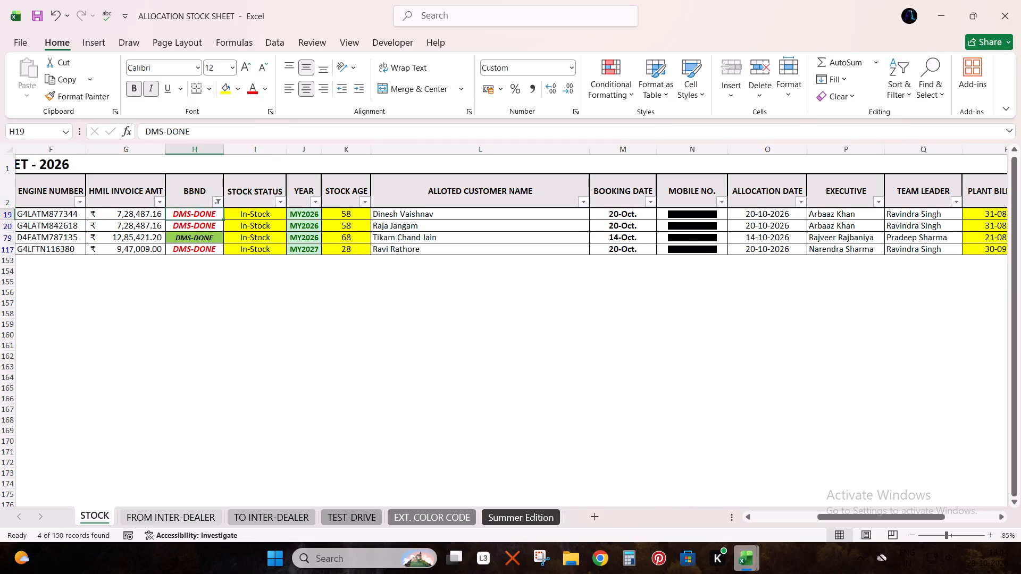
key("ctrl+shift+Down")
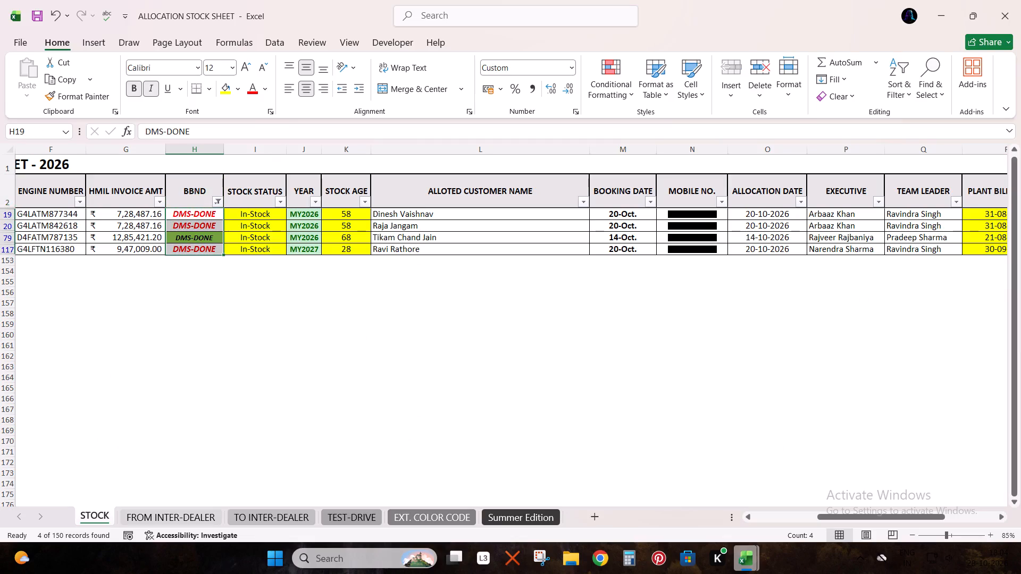
Return to DELIVERY SHEET and open the filter options of the DMS BILLING MONTH column.
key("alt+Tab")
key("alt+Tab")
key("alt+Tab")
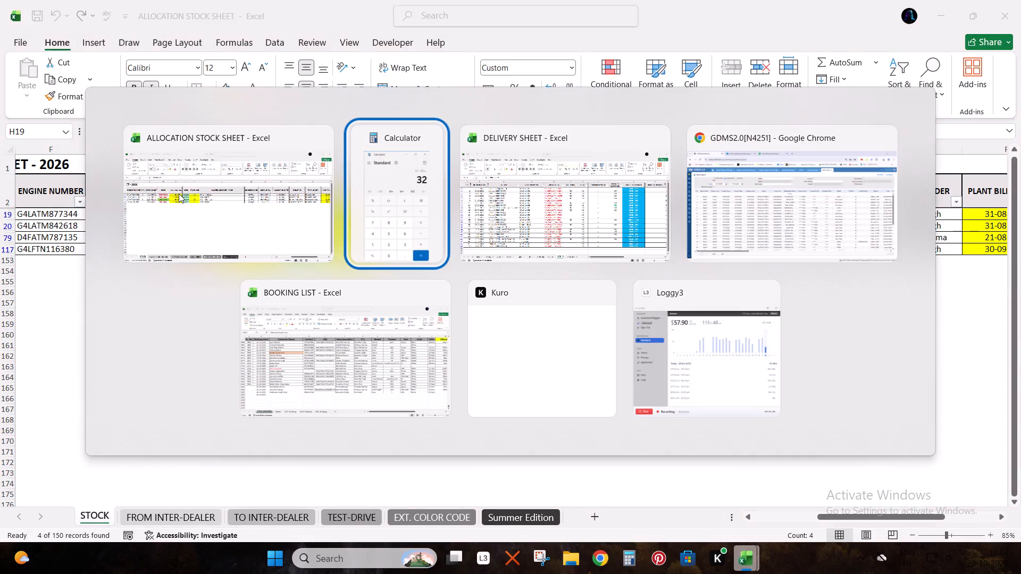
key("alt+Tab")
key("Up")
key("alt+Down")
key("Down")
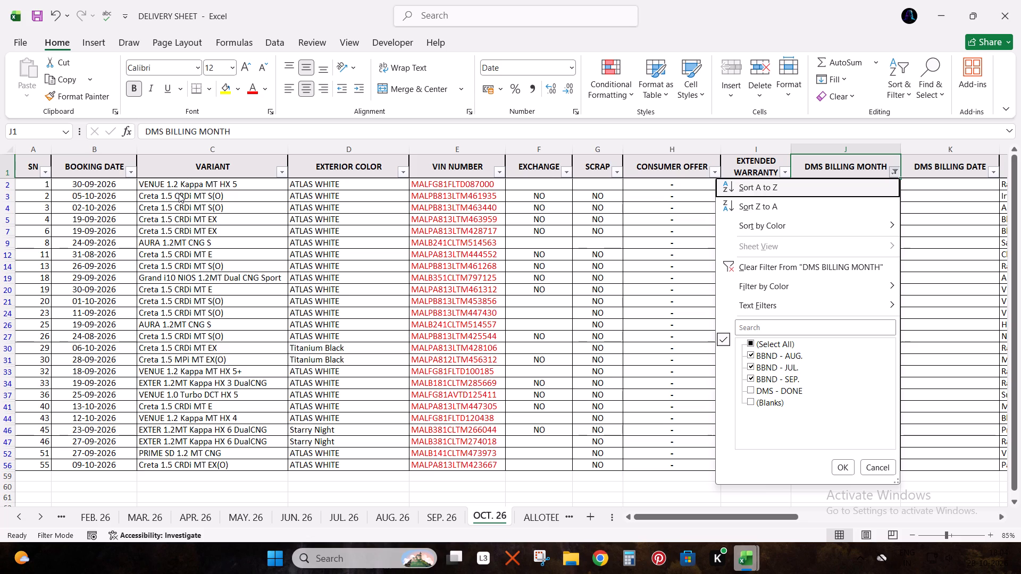
Switch to GDMS in the browser, open Vehicle Management, and search for the vehicle by its registration number.
left_click(601, 547)
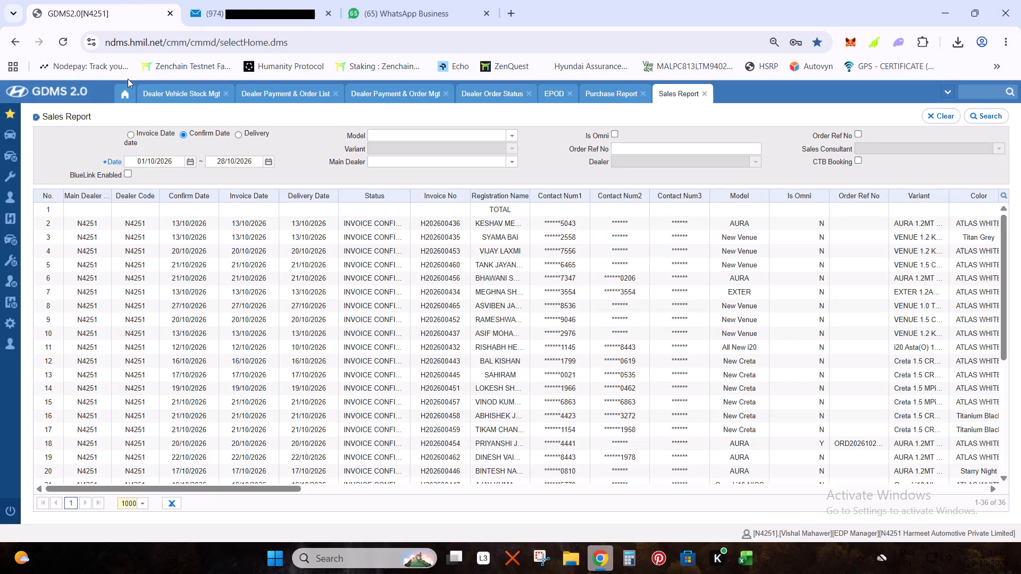
left_click(0, 180)
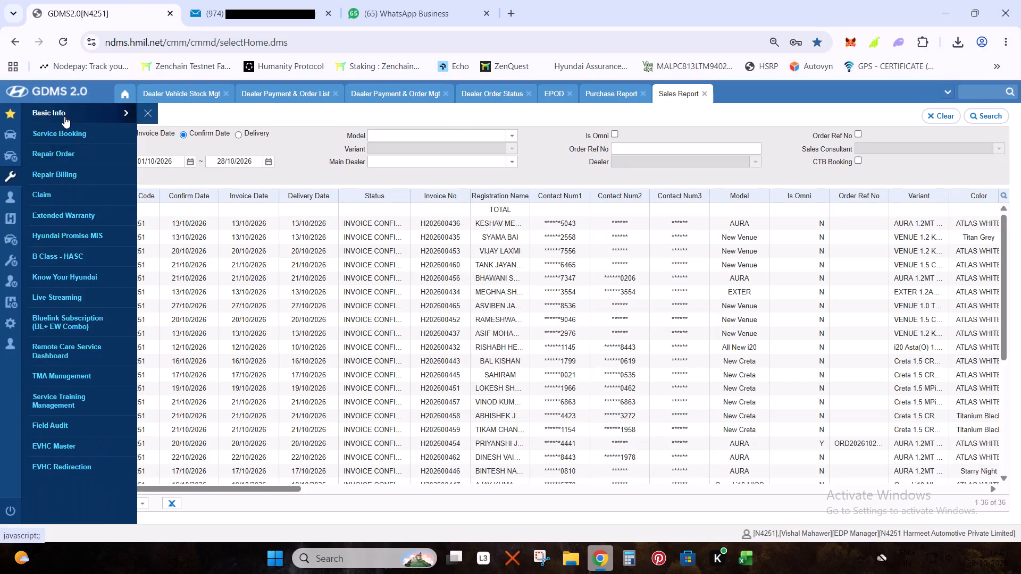
left_click(64, 116)
left_click(65, 155)
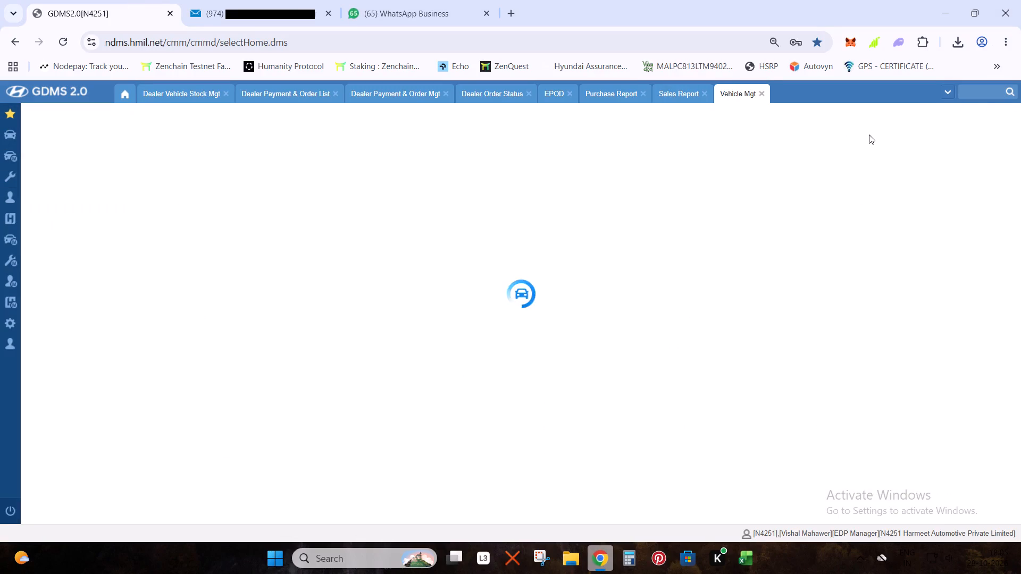
left_click(872, 135)
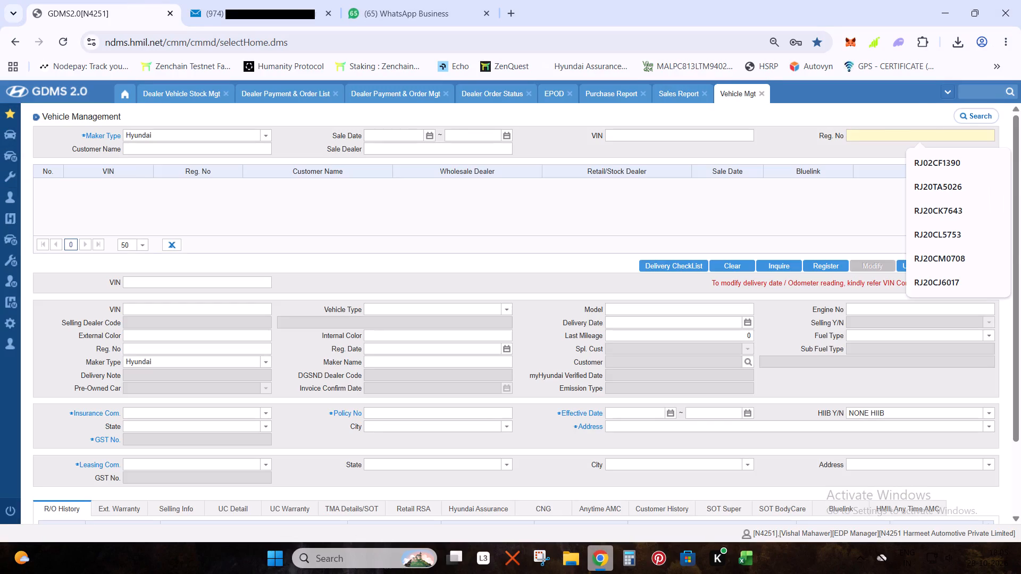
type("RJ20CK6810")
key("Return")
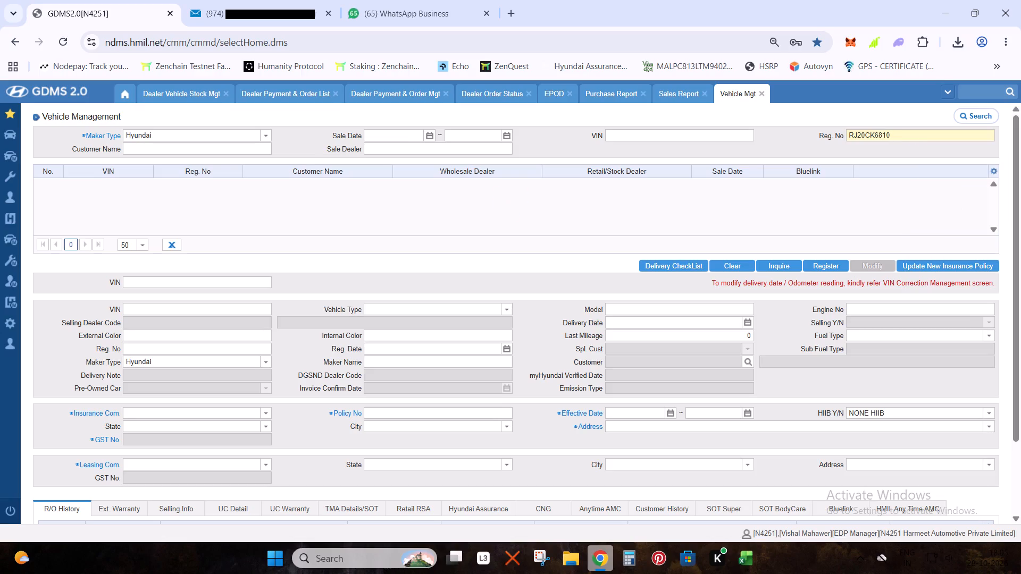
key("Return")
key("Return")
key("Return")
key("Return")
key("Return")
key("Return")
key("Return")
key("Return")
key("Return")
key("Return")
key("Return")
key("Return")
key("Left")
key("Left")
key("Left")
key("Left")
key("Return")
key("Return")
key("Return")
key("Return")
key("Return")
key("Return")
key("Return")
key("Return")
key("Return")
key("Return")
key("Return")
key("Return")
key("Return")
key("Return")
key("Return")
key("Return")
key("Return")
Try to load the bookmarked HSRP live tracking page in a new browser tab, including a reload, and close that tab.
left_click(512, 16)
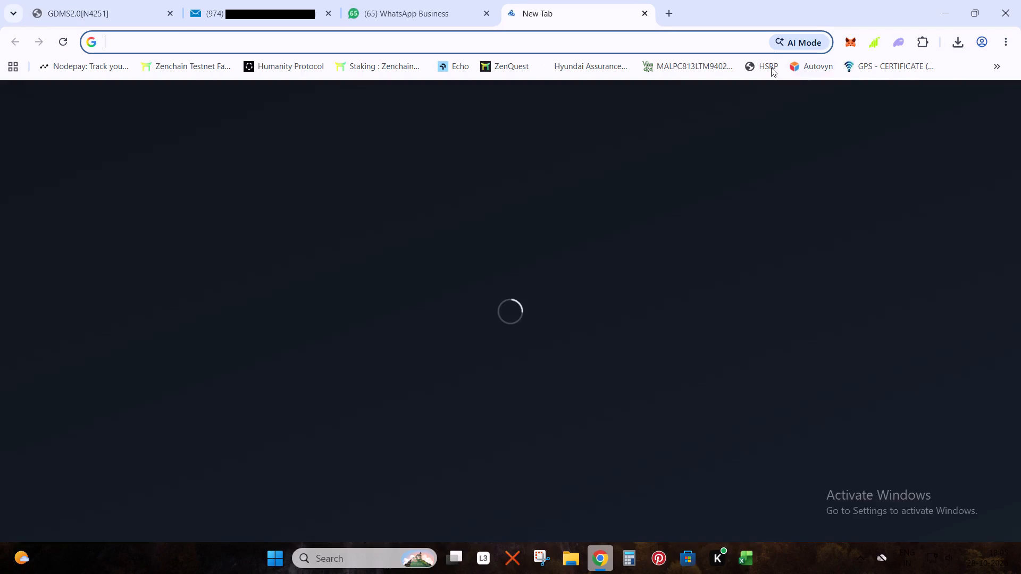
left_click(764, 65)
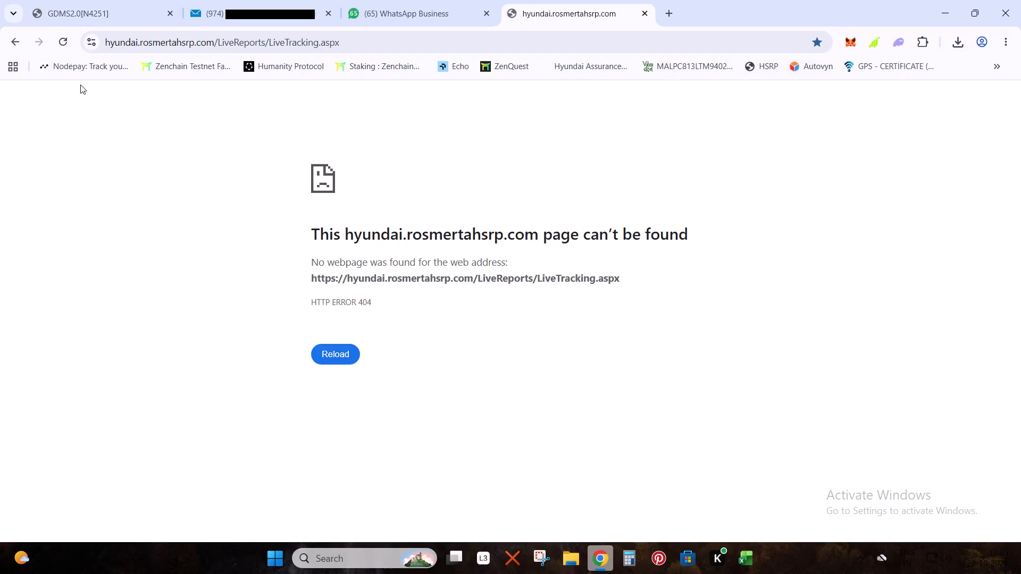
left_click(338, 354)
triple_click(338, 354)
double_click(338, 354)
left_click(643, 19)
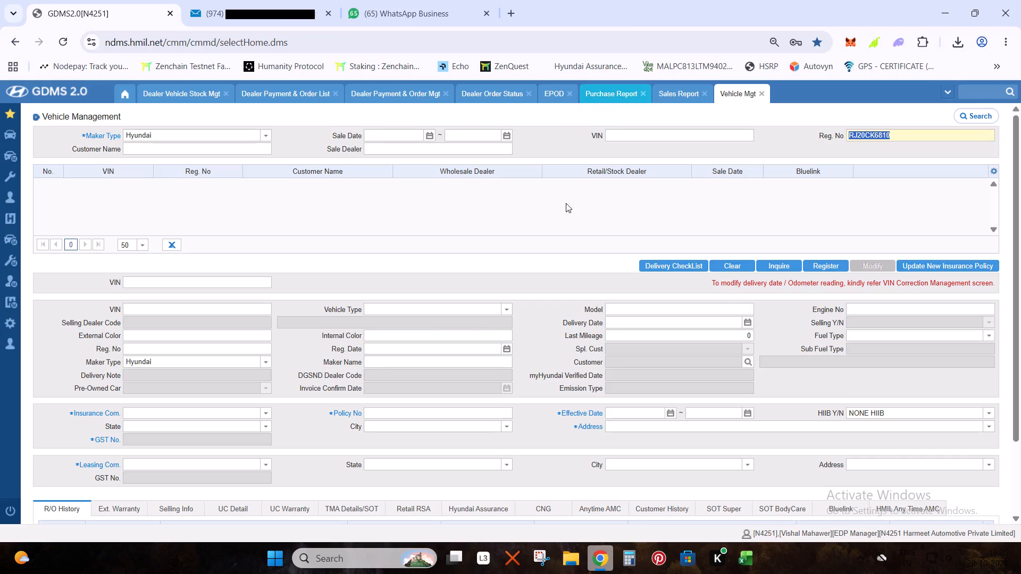
Retry the Vehicle Management search for the same registration number several times and close the Vehicle Management page.
key("Return")
key("Return")
key("Return")
key("Return")
key("Return")
key("Return")
key("Return")
key("Return")
key("Return")
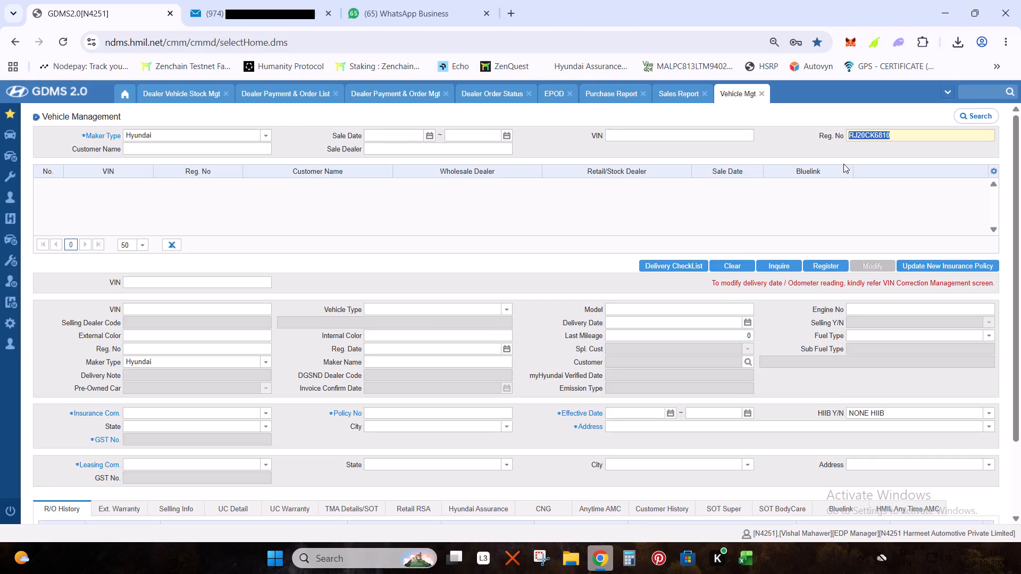
key("Return")
key("Return")
key("Return")
key("Return")
key("Return")
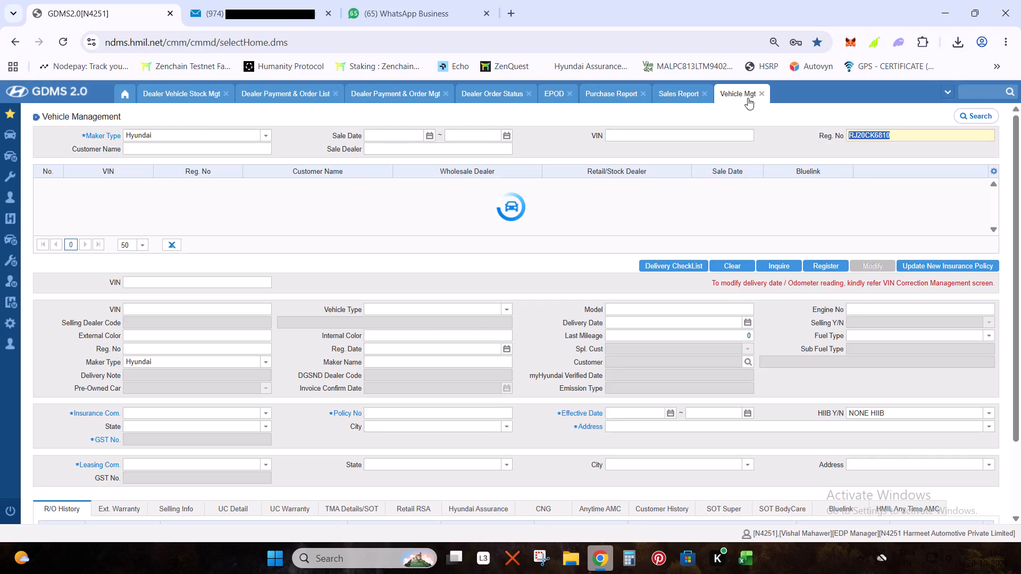
left_click(762, 93)
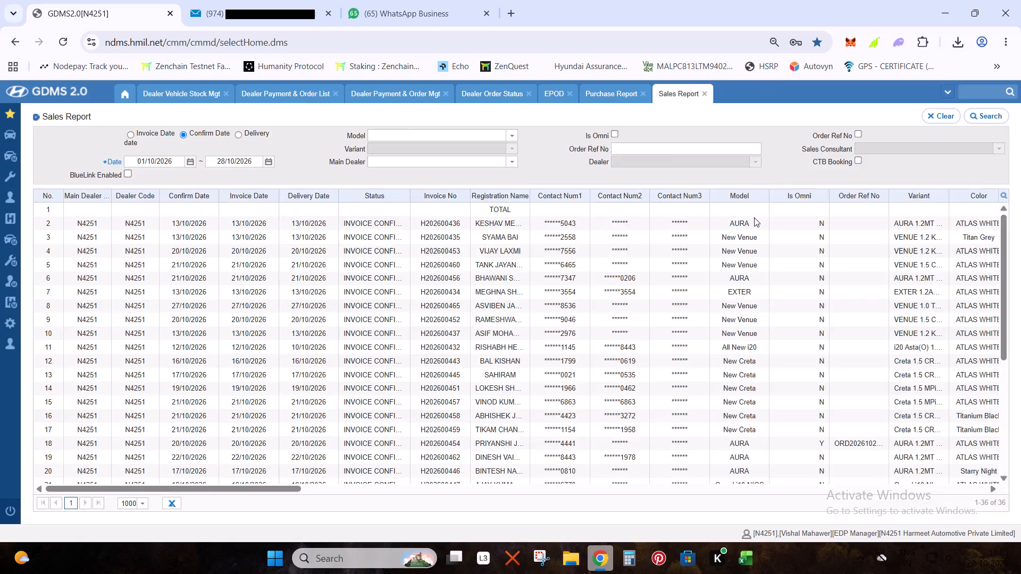
Switch to DELIVERY SHEET and select the filtered BBND entries of the DMS BILLING MONTH column on OCT. 26 to count them.
key("alt+Tab")
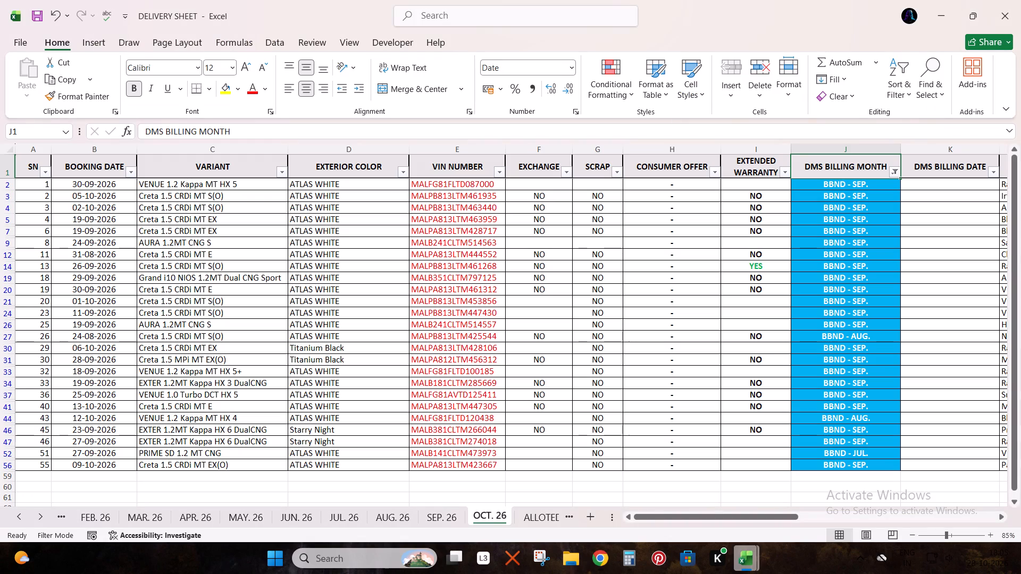
key("Down")
key("Up")
key("Down")
key("Up")
key("Down")
key("ctrl+shift+Down")
Switch to Calculator and subtract 25 from 57.
left_click(637, 558)
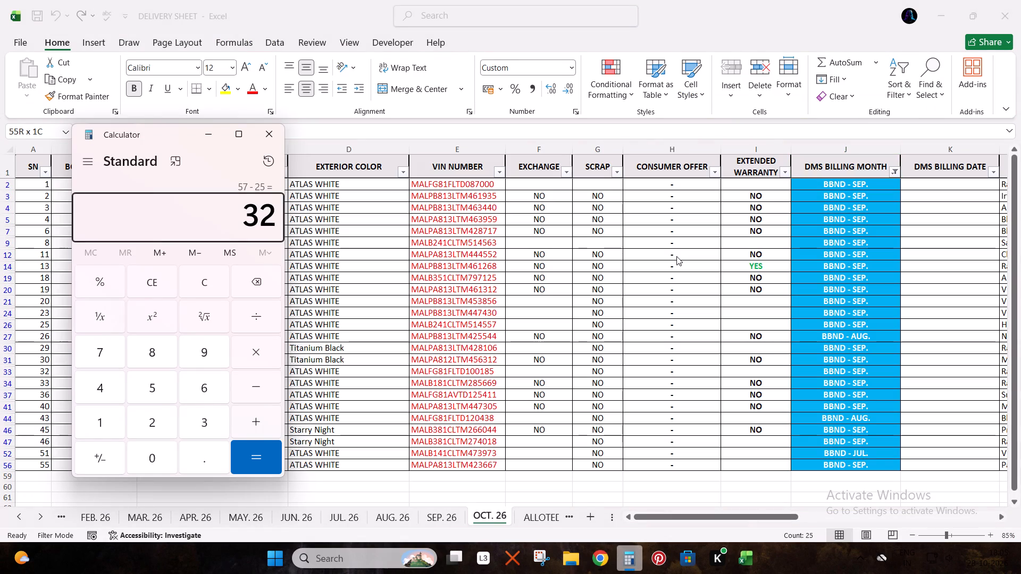
key("Escape")
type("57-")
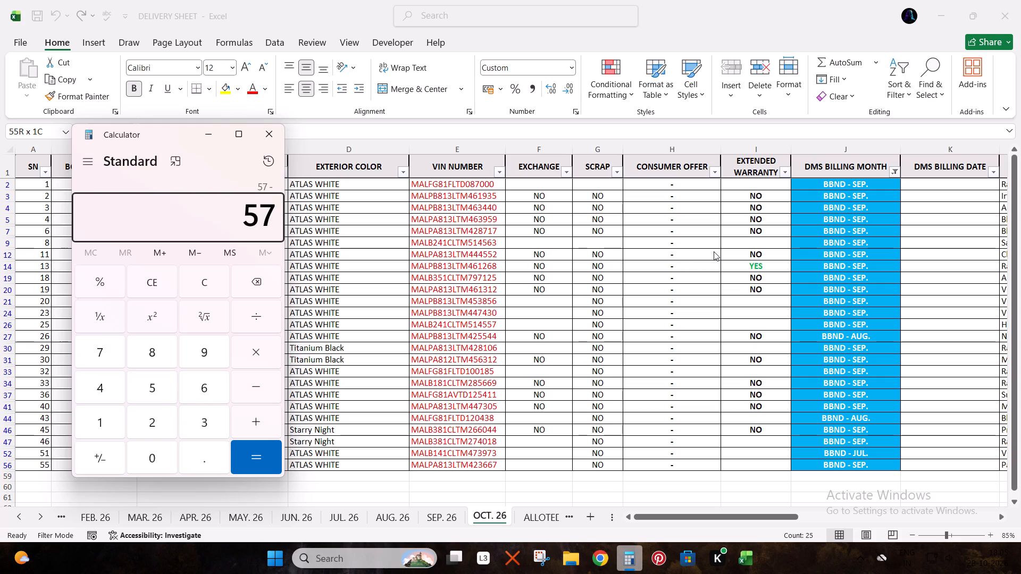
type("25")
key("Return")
Back in DELIVERY SHEET, filter the DMS BILLING MONTH column to DMS - DONE and select the filtered entries to count them.
left_click(875, 214)
key("Up")
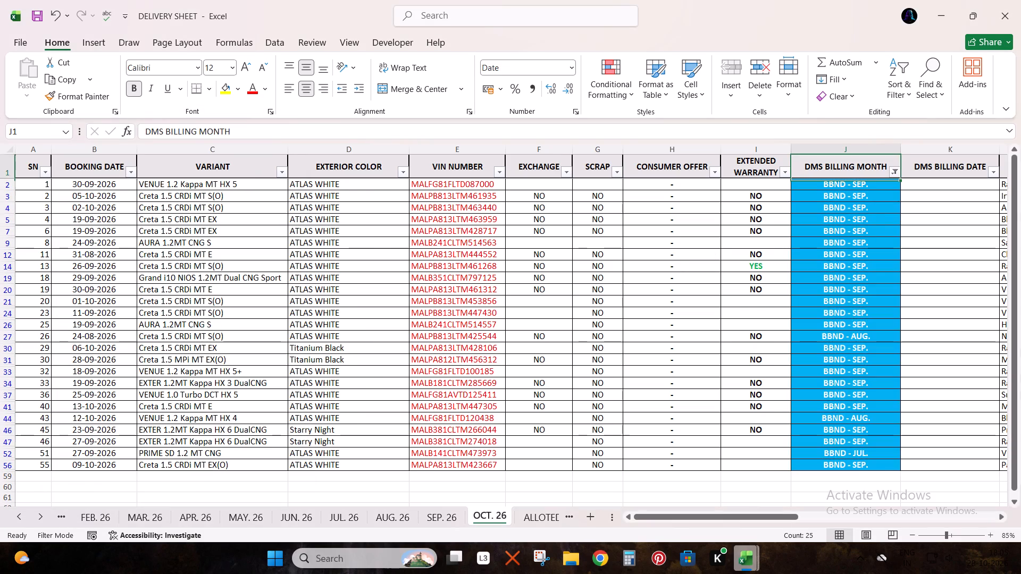
key("alt+Down")
key("Down")
key("Down")
key("Down")
key("Down")
key("Down")
key("Down")
key("Down")
key("Down")
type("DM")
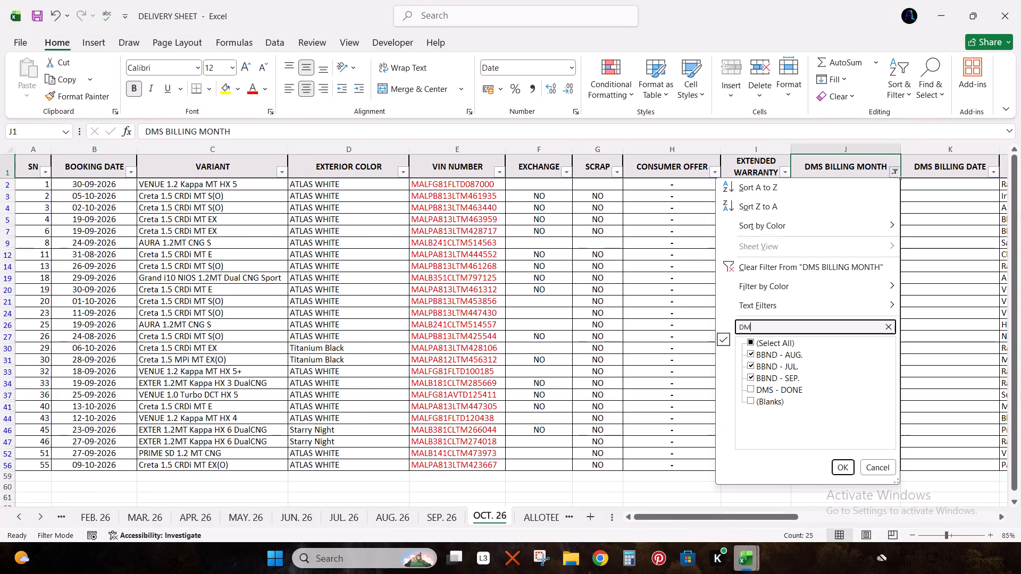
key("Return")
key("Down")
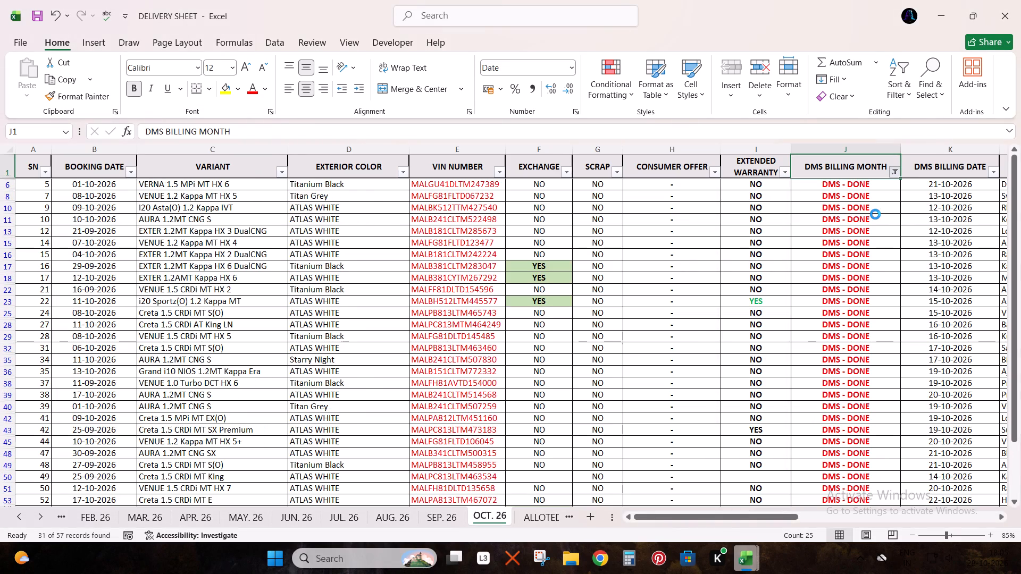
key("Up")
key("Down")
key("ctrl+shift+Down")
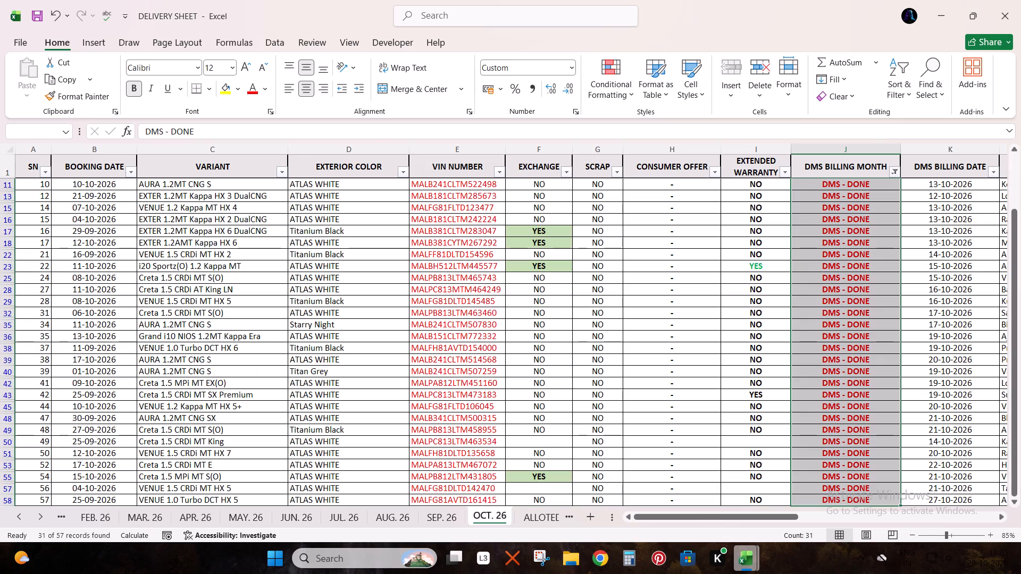
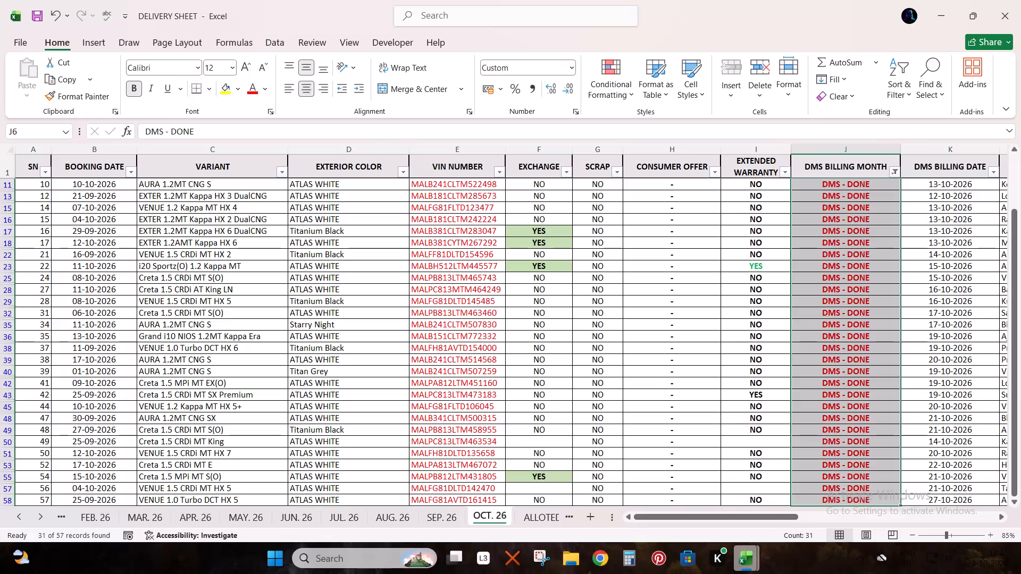
Close the DELIVERY SHEET workbook and the Calculator.
left_click(1020, 0)
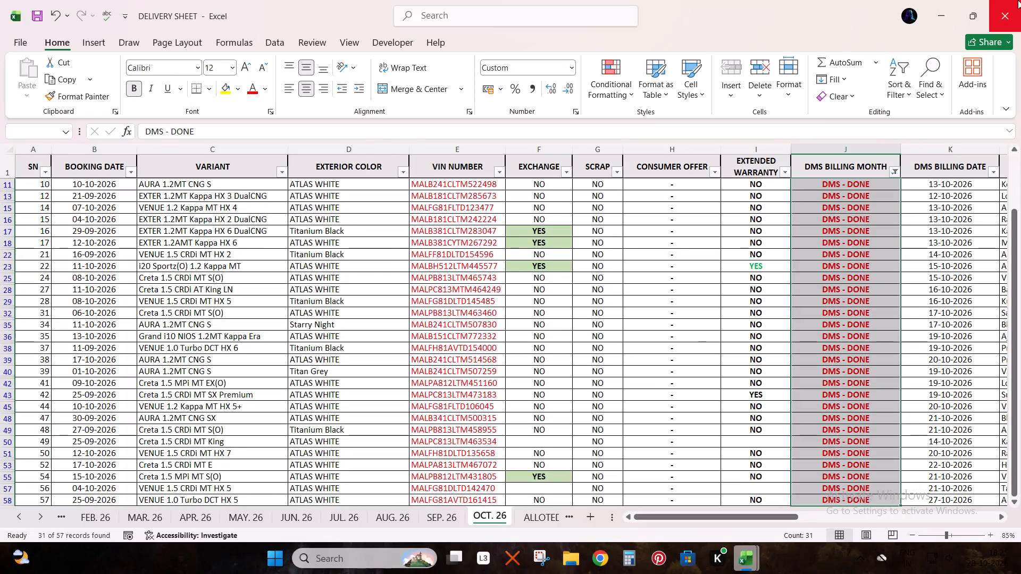
left_click(570, 307)
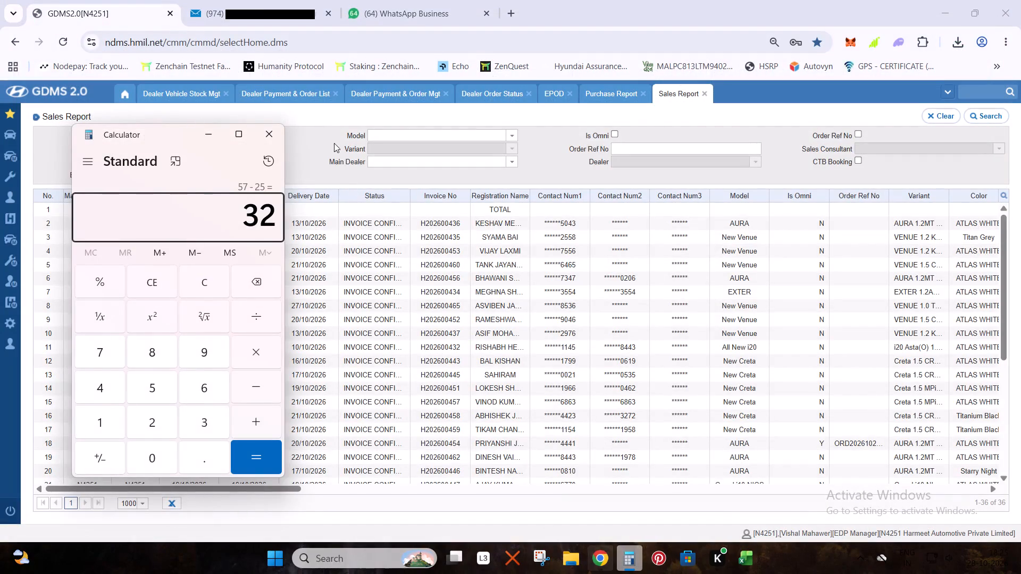
left_click(262, 134)
Switch to ALLOCATION STOCK SHEET and remove the filters from the STOCK sheet, returning to its first column.
left_click(754, 563)
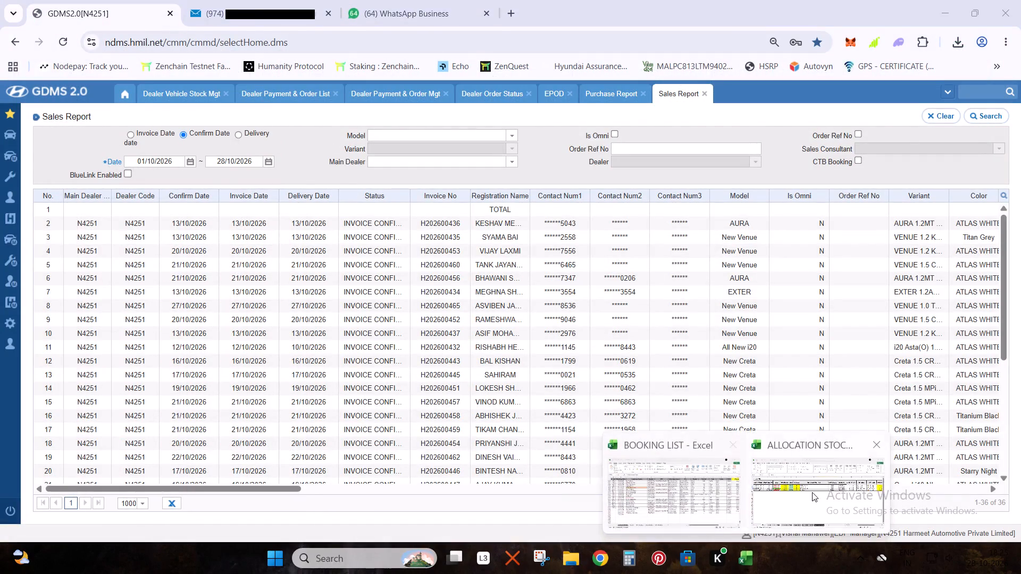
left_click(812, 492)
left_click(416, 203)
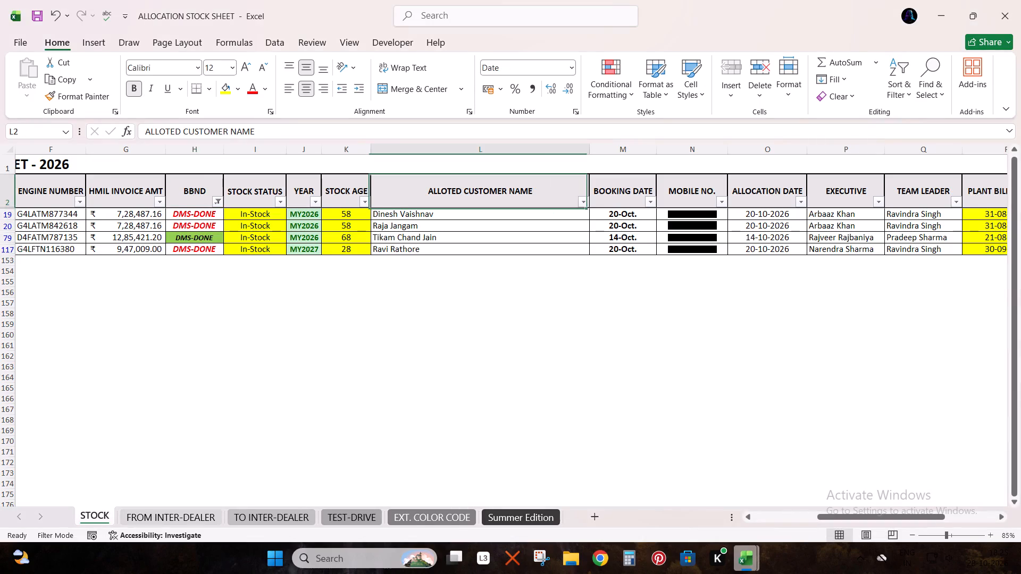
key("ctrl+shift+l")
key("ctrl+Left")
key("Down")
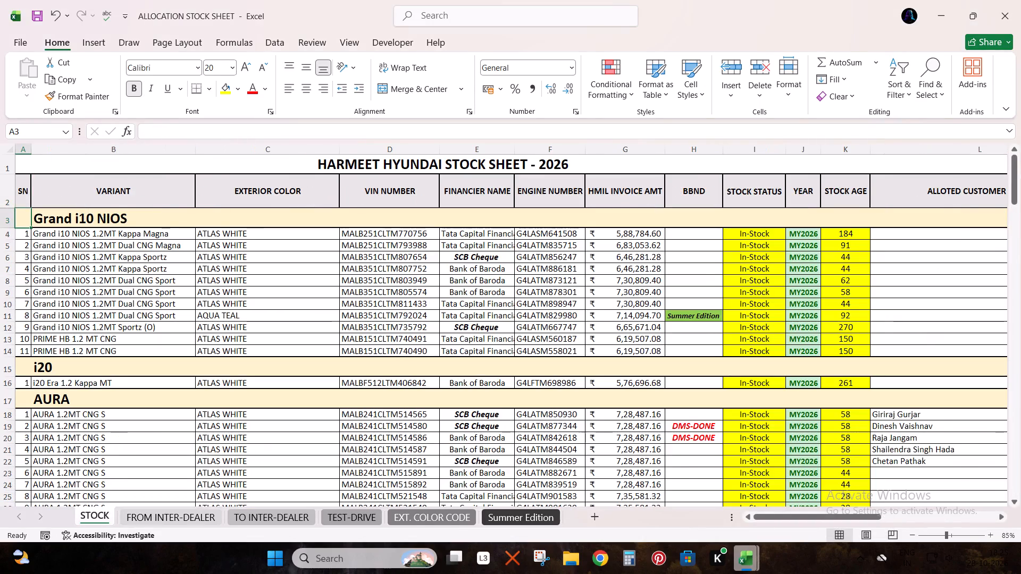
Copy the VIN of the allotted Titanium Black Creta 1.5 CRDi MT S(O) in row 93 of the STOCK sheet.
scroll(349, 313, "down", 8)
scroll(249, 373, "up", 1)
scroll(255, 374, "down", 1)
scroll(255, 374, "up", 1)
scroll(255, 374, "down", 7)
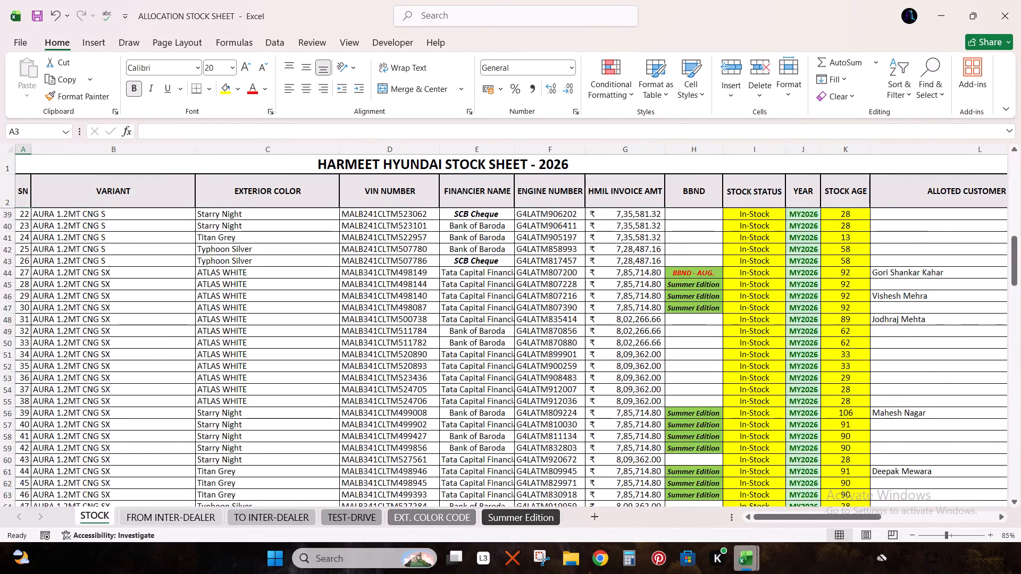
scroll(255, 374, "down", 10)
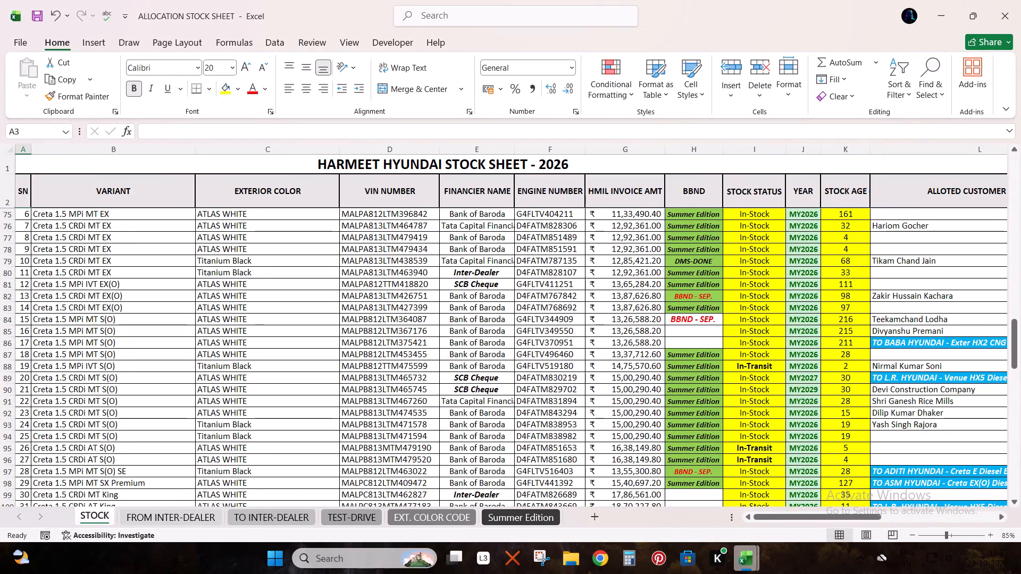
left_click(916, 423)
key("Left")
key("Left")
key("Left")
key("Left")
key("Left")
key("Left")
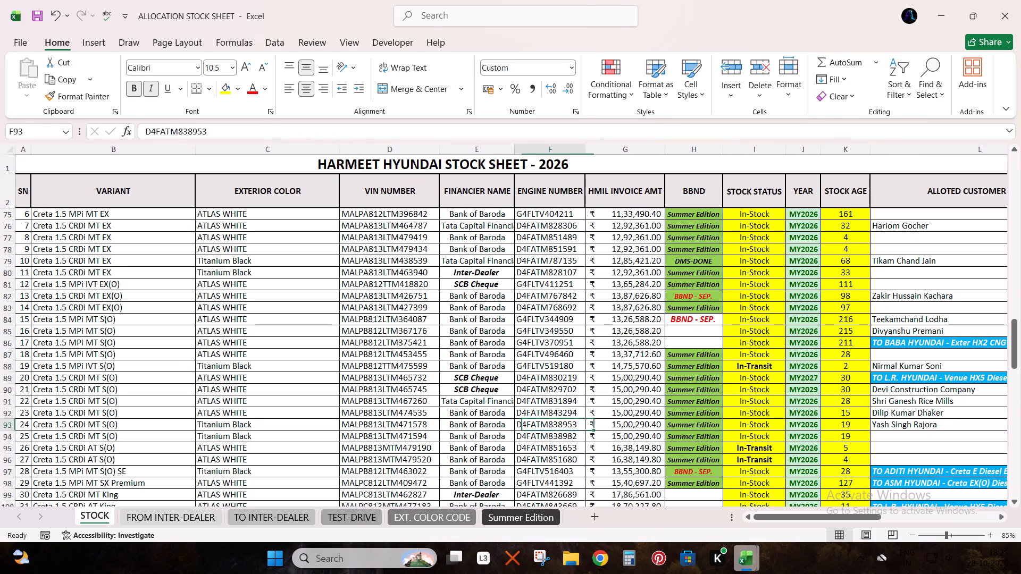
key("Left")
key("Left")
key("ctrl+c")
Switch to BOOKING LIST and find the copied VIN on the TOTAL BOOKING sheet.
key("alt+Tab")
key("alt+Tab")
key("Right")
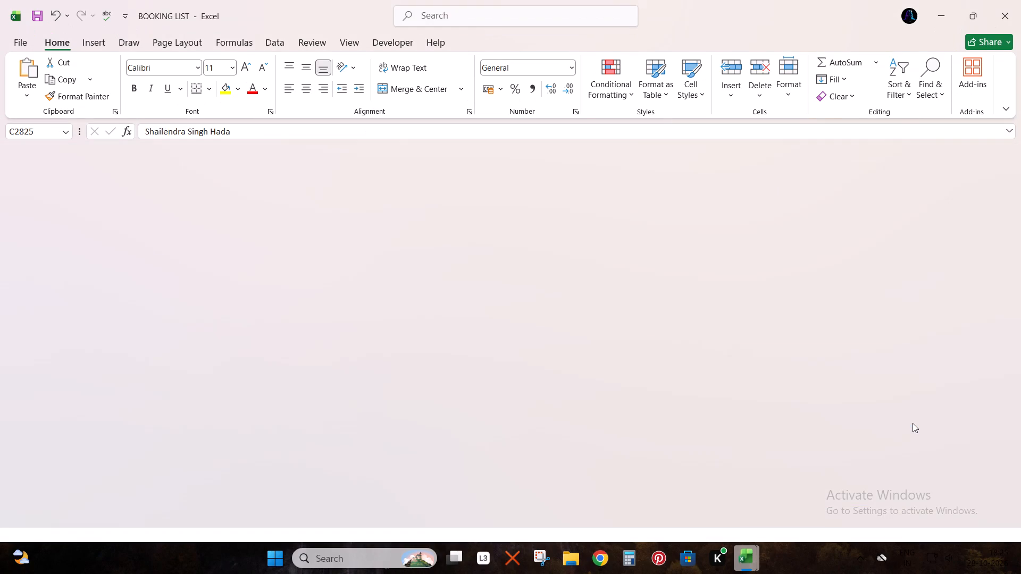
key("ctrl+f")
key("ctrl+v")
key("Return")
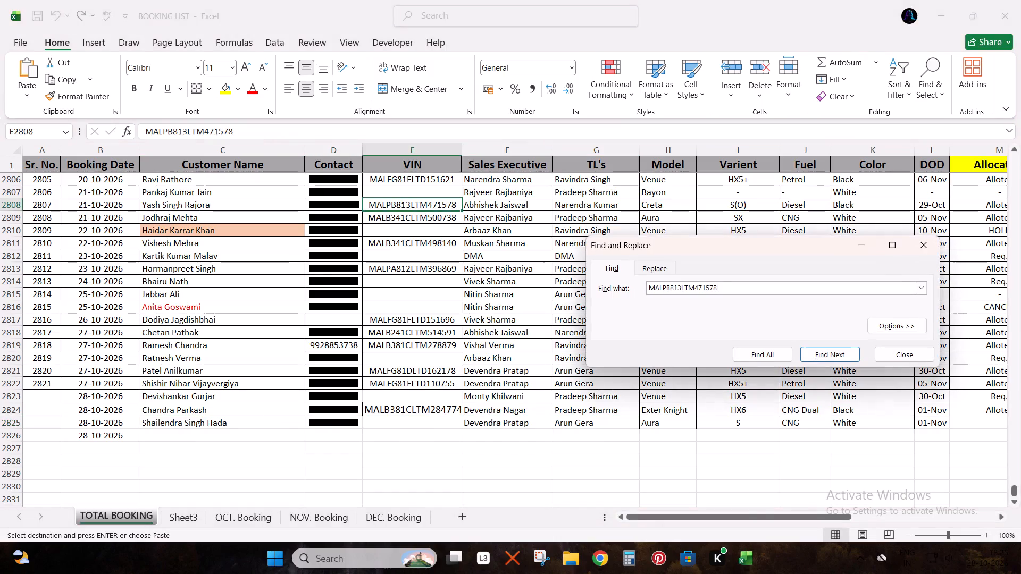
key("Escape")
Examine the matching booking's allocation, source, booking amount, deal, finance, insurance and RTO entries.
key("ctrl+Right")
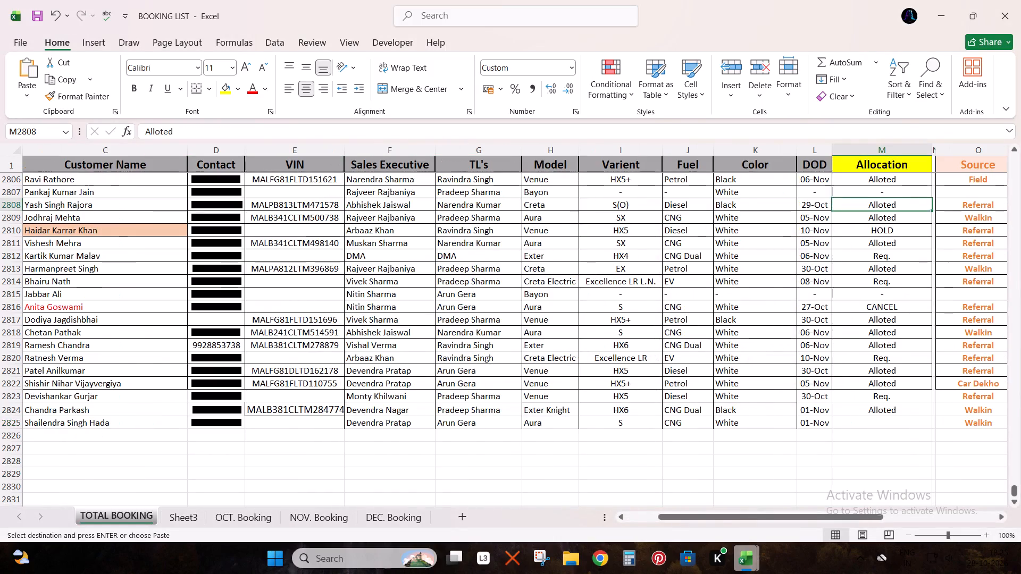
key("Right")
key("Right")
key("Right")
key("Right")
key("Right")
key("Right")
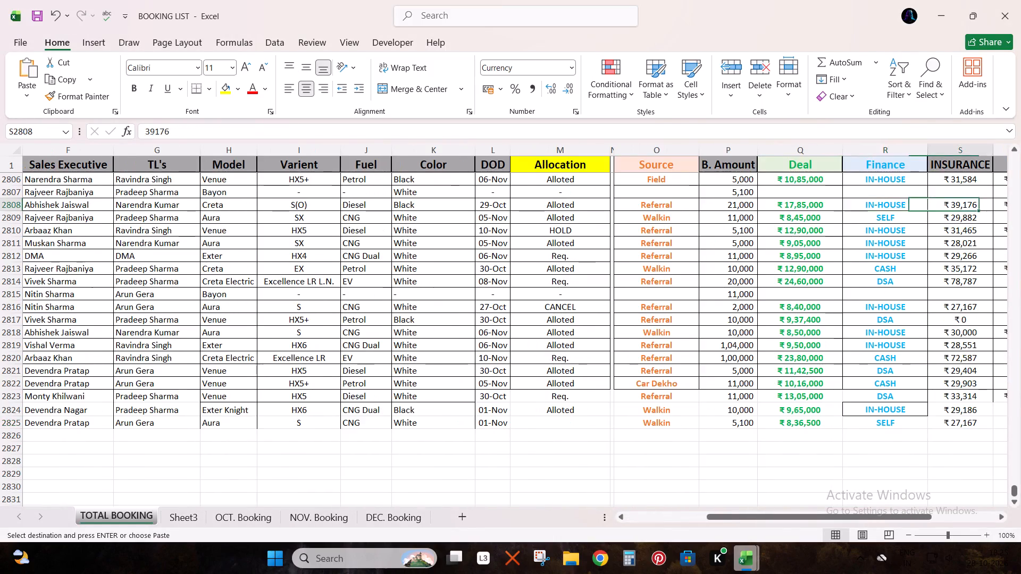
key("Right")
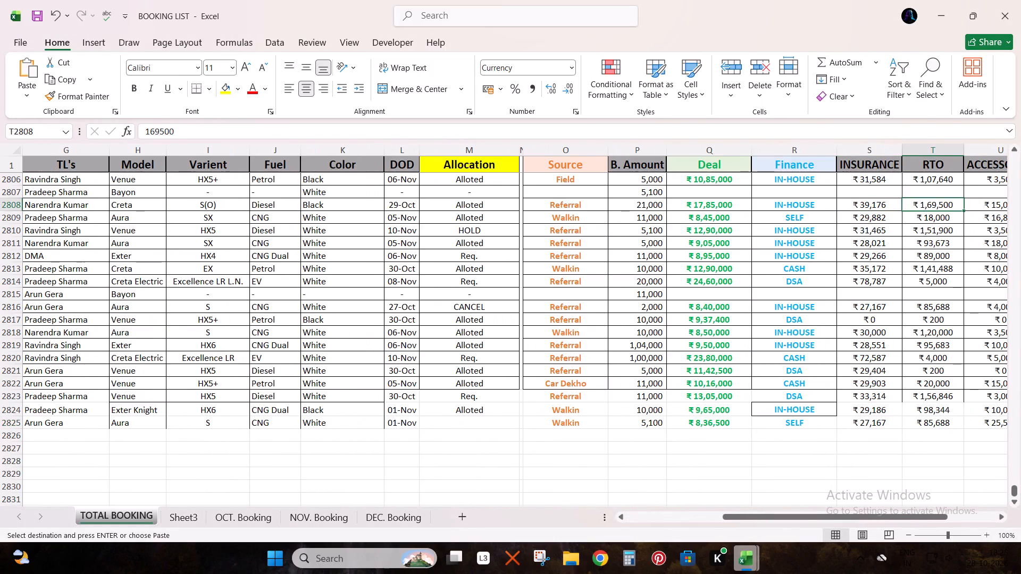
key("ctrl+Left")
key("ctrl+Left")
key("ctrl+Left")
key("ctrl+Left")
key("ctrl+Left")
Return to ALLOCATION STOCK SHEET, select the whole row 93 and check its allotted customer and booking date details.
key("alt+Tab")
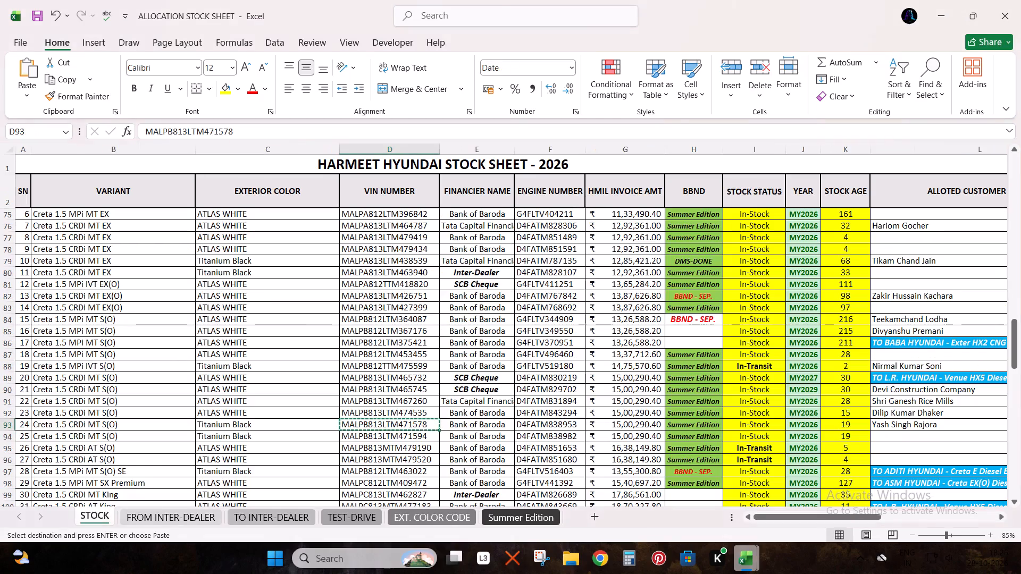
key("shift+space")
left_click_drag(860, 517, 913, 516)
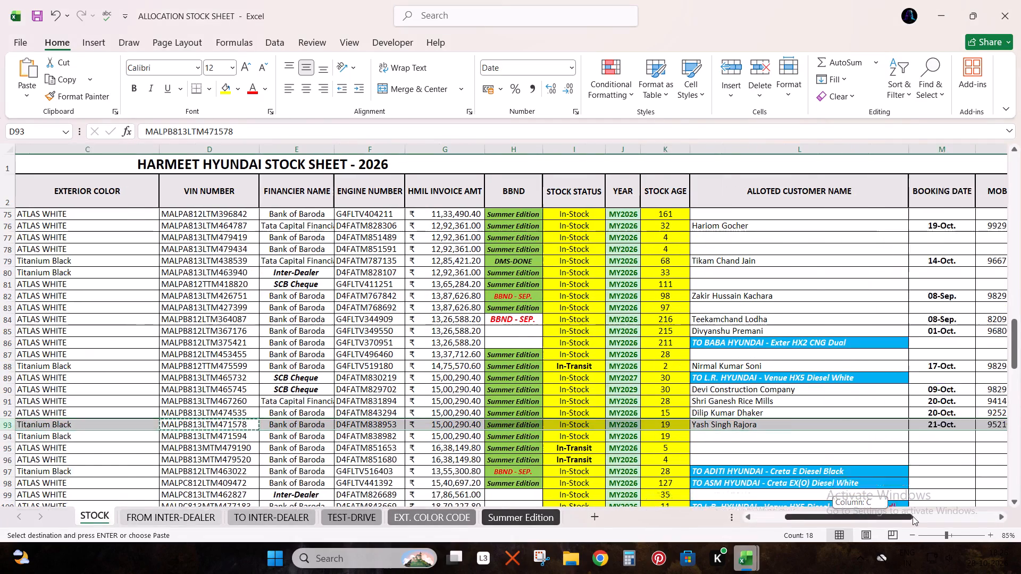
left_click_drag(913, 516, 684, 539)
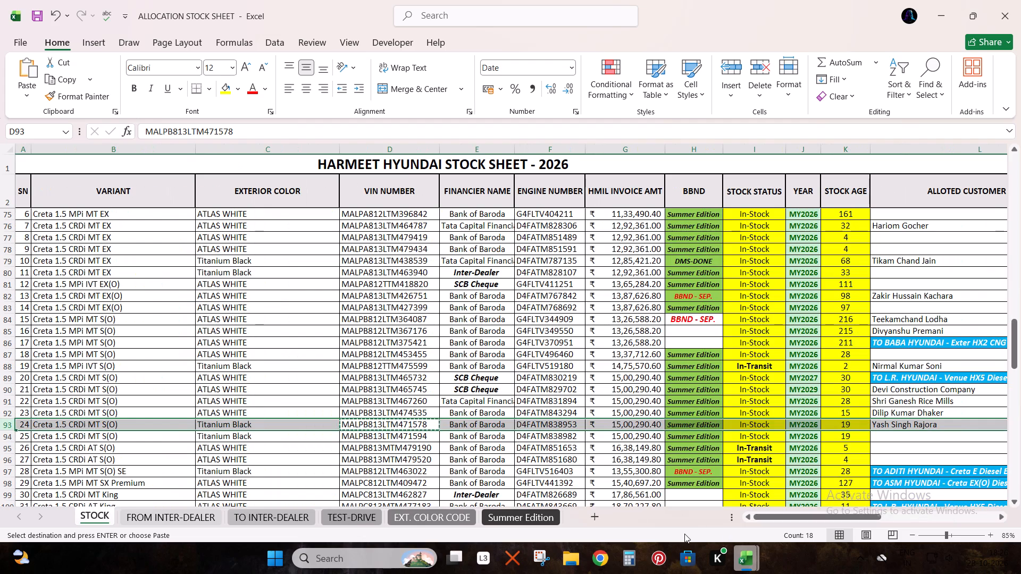
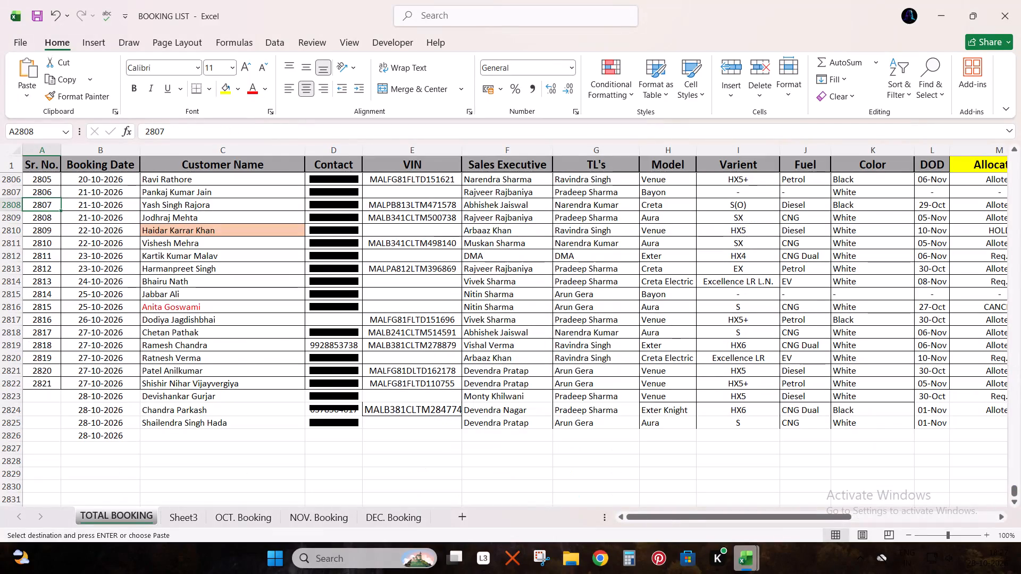
Go to the row 2825 Aura booking's contact cell, switch to ALLOCATION STOCK SHEET and check the matching AURA allotment in row 21.
key("ctrl+Down")
key("Left")
key("Down")
key("Right")
key("Right")
key("Down")
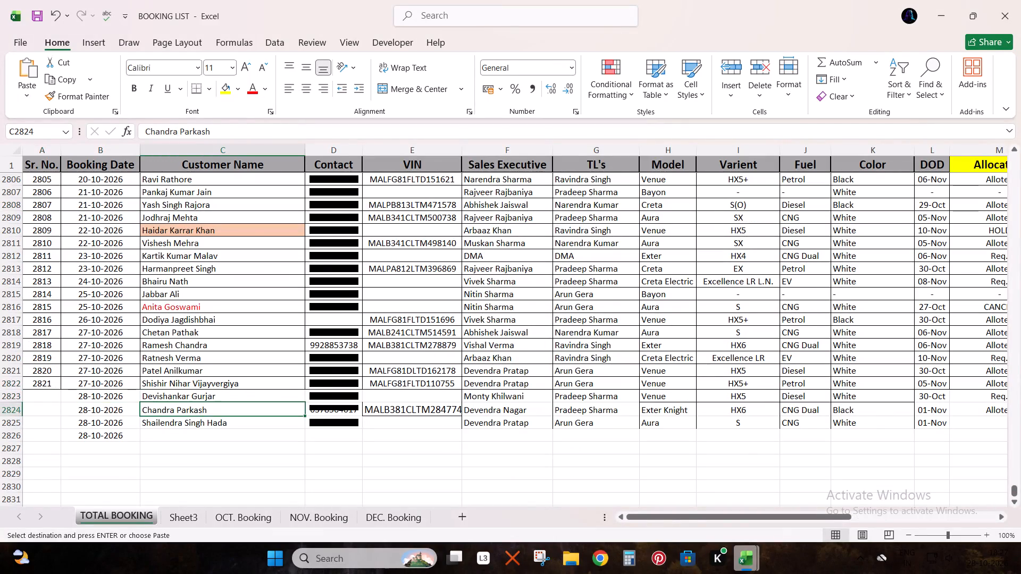
key("Right")
key("Down")
key("alt+Tab")
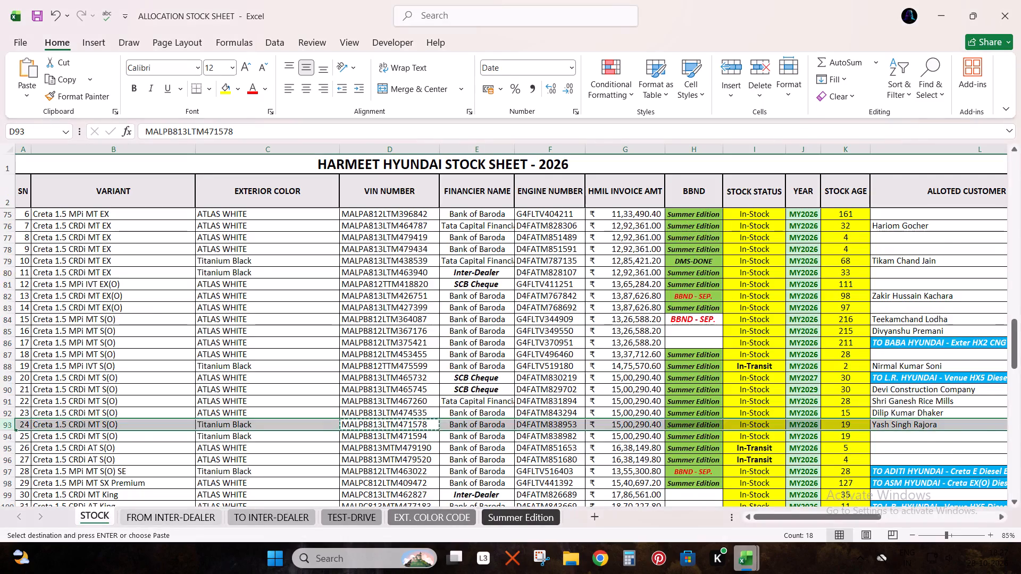
scroll(574, 413, "up", 16)
scroll(739, 418, "up", 4)
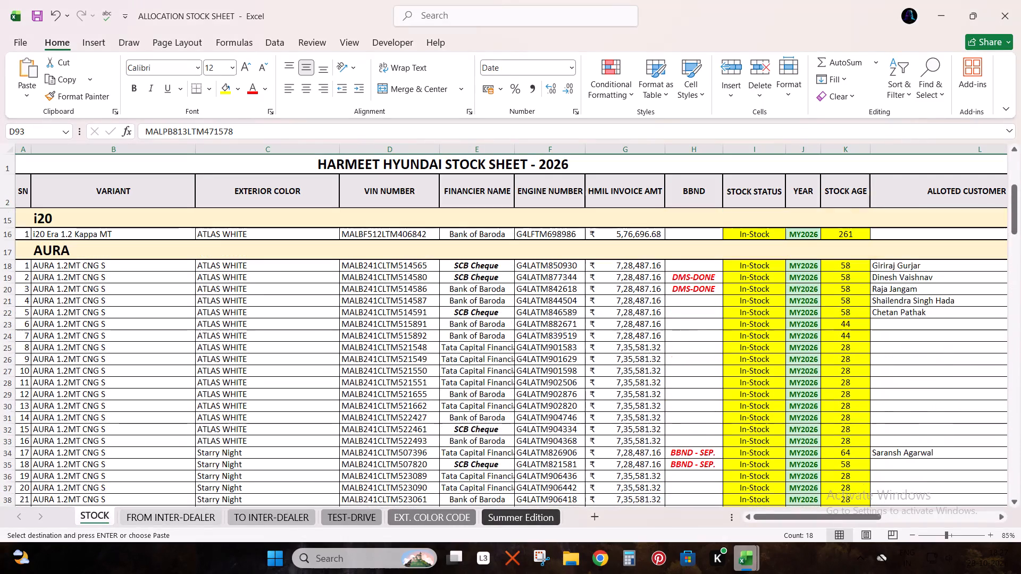
left_click(894, 301)
key("Right")
key("Right")
key("Right")
key("Right")
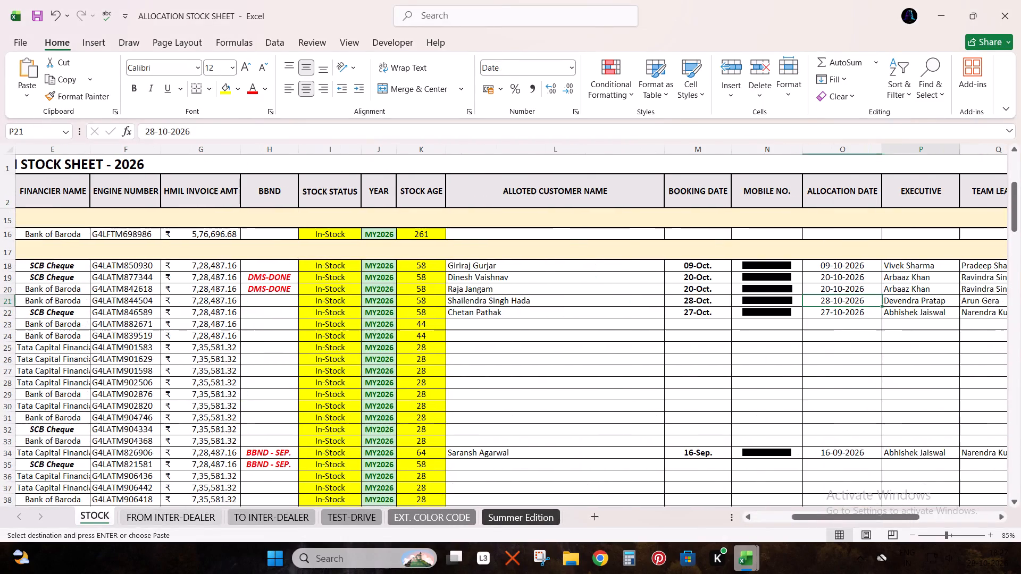
Copy the VIN of the ATLAS WHITE AURA 1.2MT CNG S in row 21 of the STOCK sheet.
key("Left")
key("Left")
key("Left")
key("ctrl+Left")
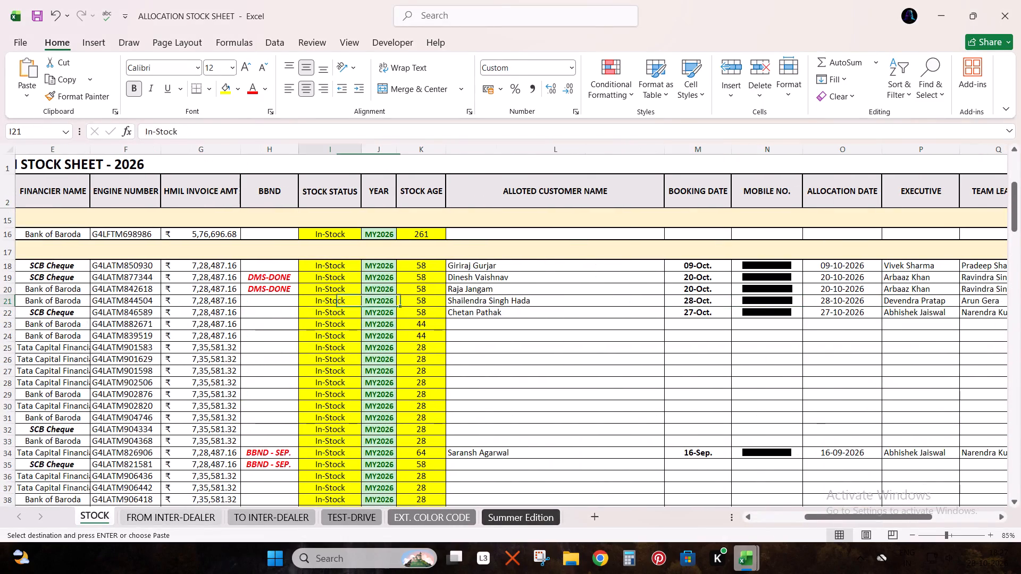
key("ctrl+Left")
key("ctrl+Left")
key("Right")
key("Right")
key("ctrl+c")
key("Right")
key("ctrl+c")
Switch to BOOKING LIST and paste the copied VIN into the VIN cell of row 2825 on the TOTAL BOOKING sheet.
key("alt+Tab")
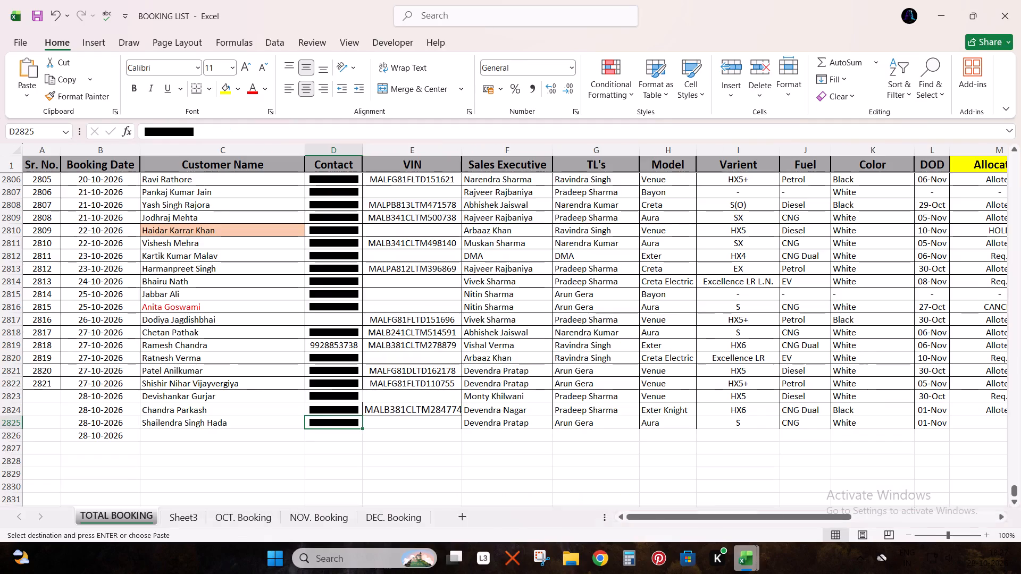
key("Right")
key("ctrl+v")
key("Right")
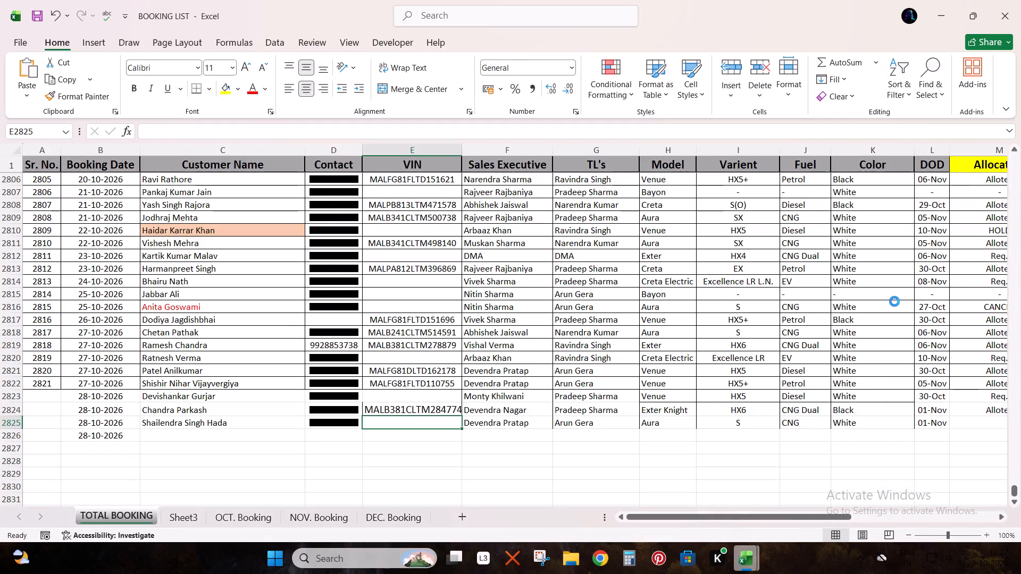
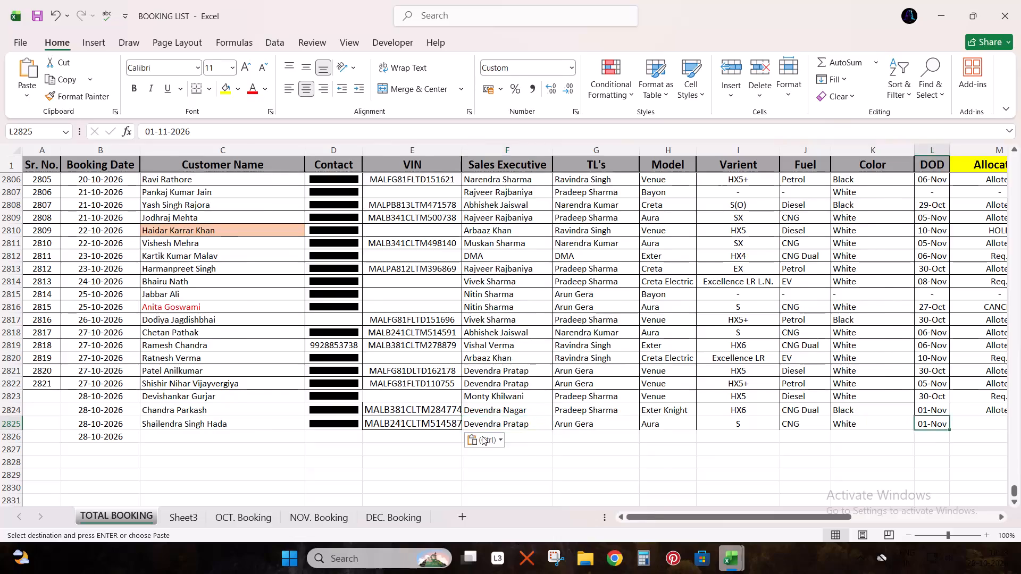
Set the allocation of the row 2825 Aura booking to Alloted and go across its remaining booking details.
key("Right")
key("a")
key("Right")
key("Down")
key("Left")
key("Up")
key("Right")
key("Right")
key("Right")
key("Right")
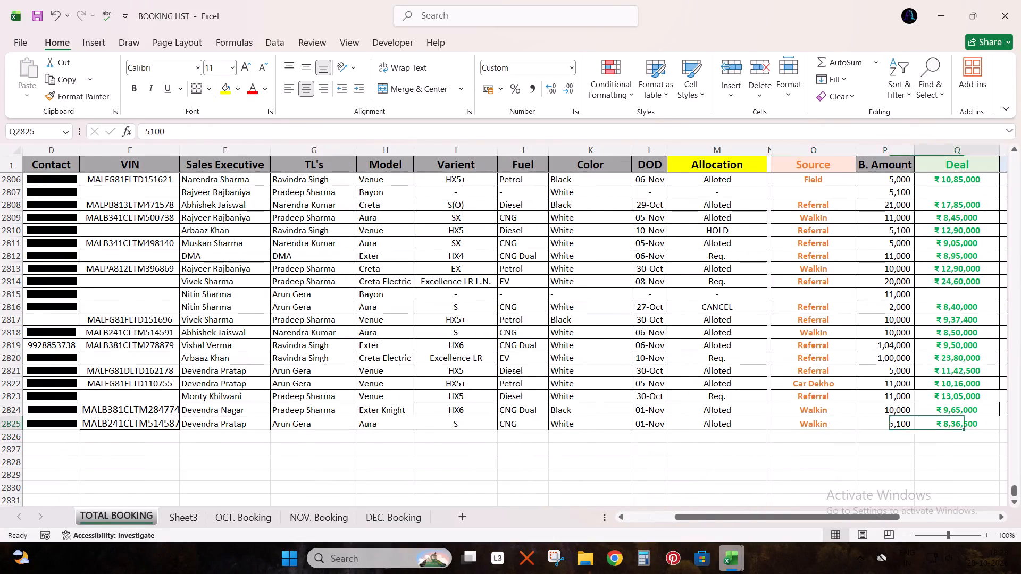
key("Right")
Clear the extra 28-10-2026 booking date from the otherwise empty row 2826 and save the workbook.
key("Down")
key("Left")
key("ctrl+Left")
key("ctrl+Left")
key("Right")
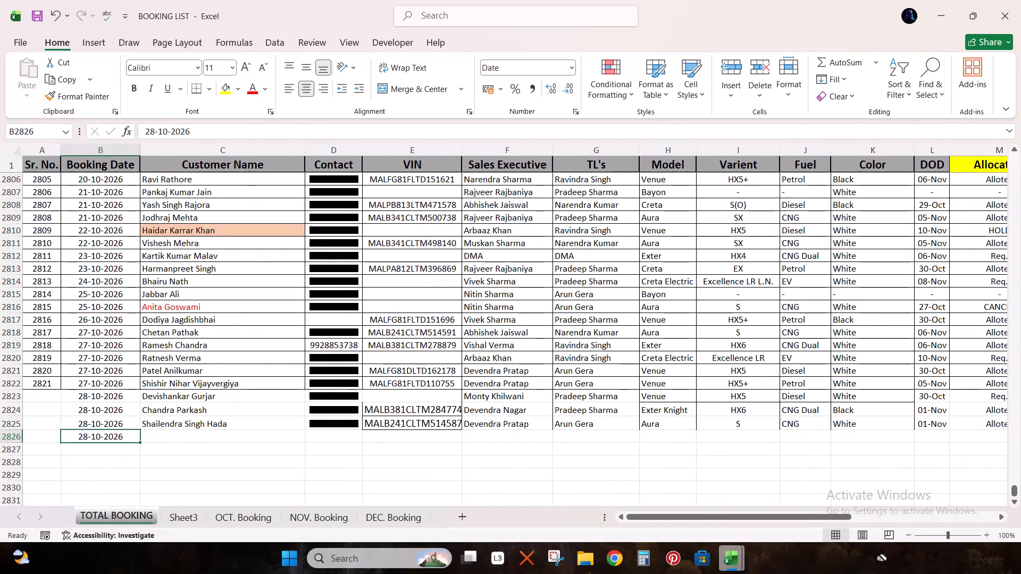
key("Down")
key("ctrl+c")
key("Up")
key("ctrl+v")
key("Escape")
key("ctrl+s")
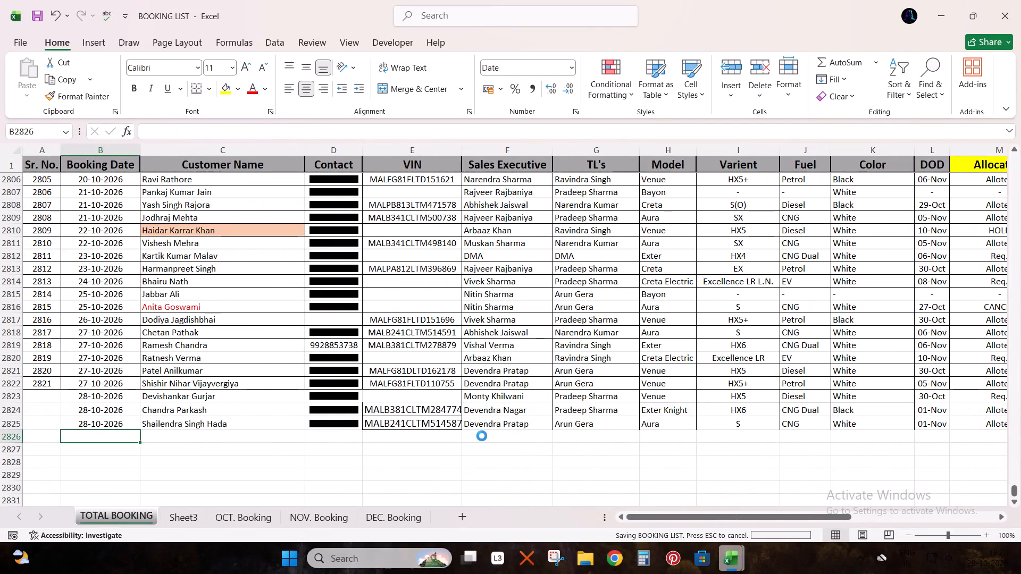
Select the three 28-10-2026 booking rows, 2823 to 2825, on the TOTAL BOOKING sheet and save the workbook.
key("Up")
key("Up")
key("Up")
key("ctrl+shift+Down")
key("shift+space")
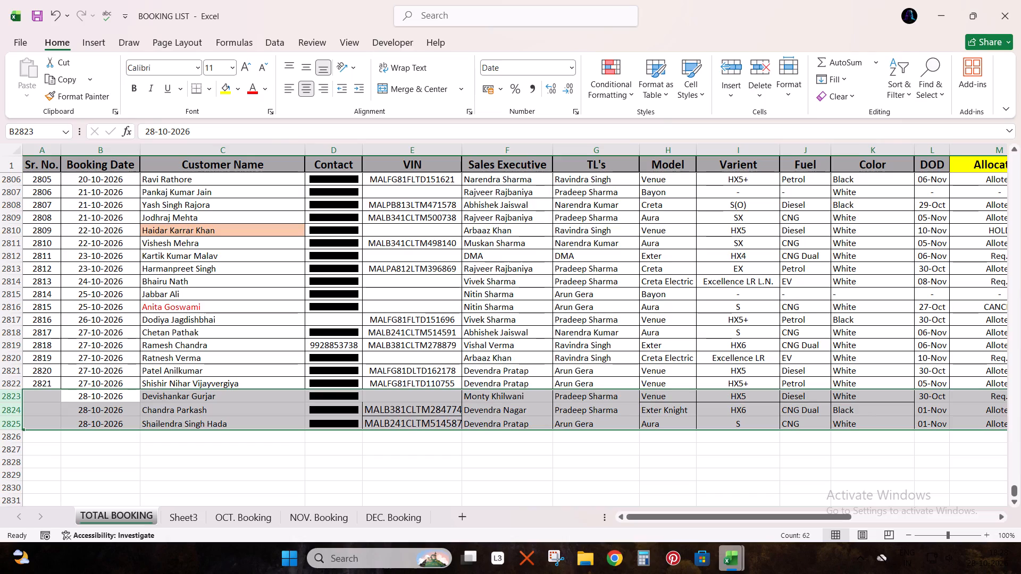
key("ctrl+s")
key("alt+Tab")
key("alt+Tab")
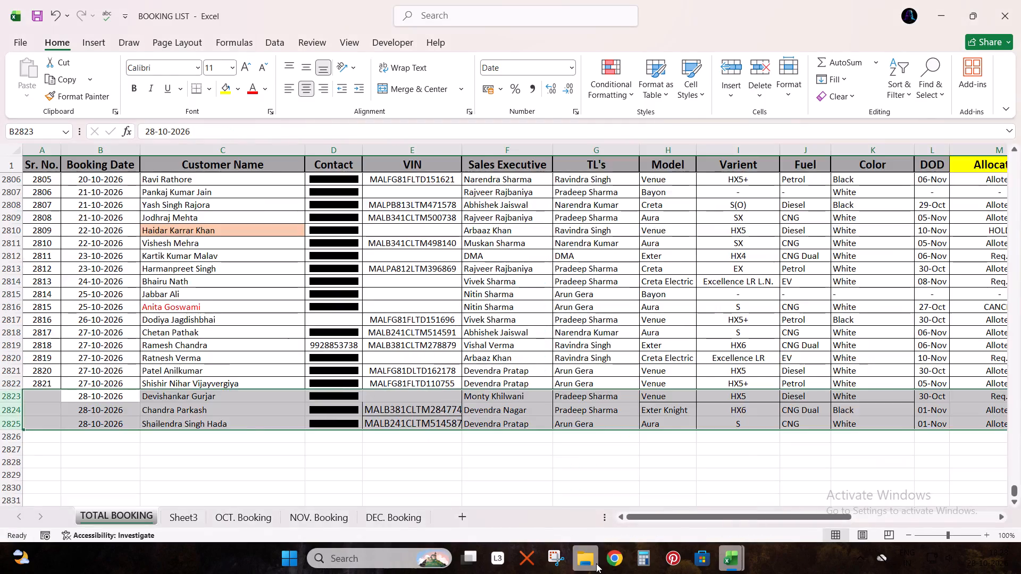
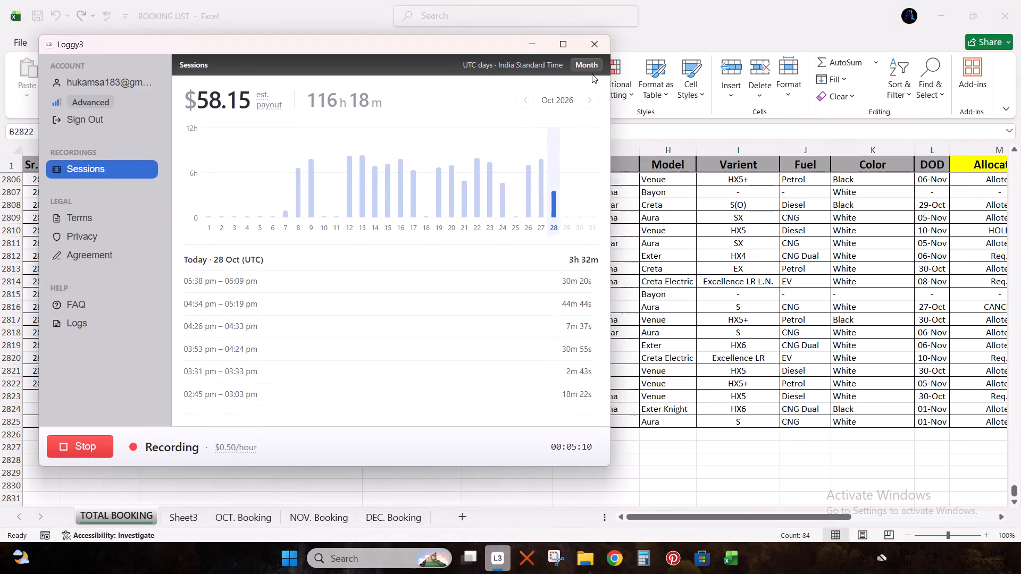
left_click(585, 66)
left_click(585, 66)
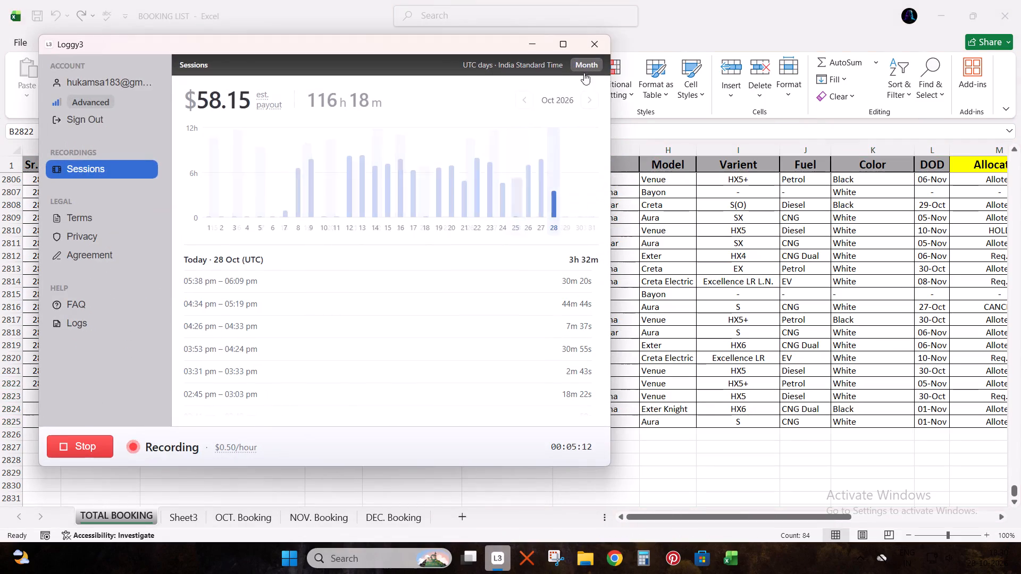
Return to the BOOKING LIST workbook, review the 28-10-2026 booking rows across to the deal and finance columns, and save it.
left_click(664, 328)
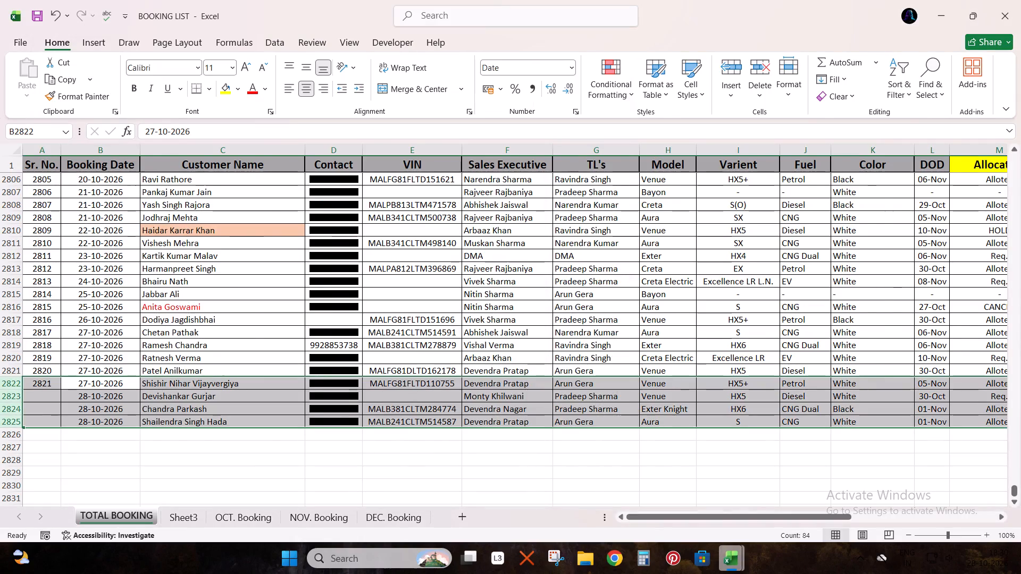
left_click_drag(726, 518, 931, 518)
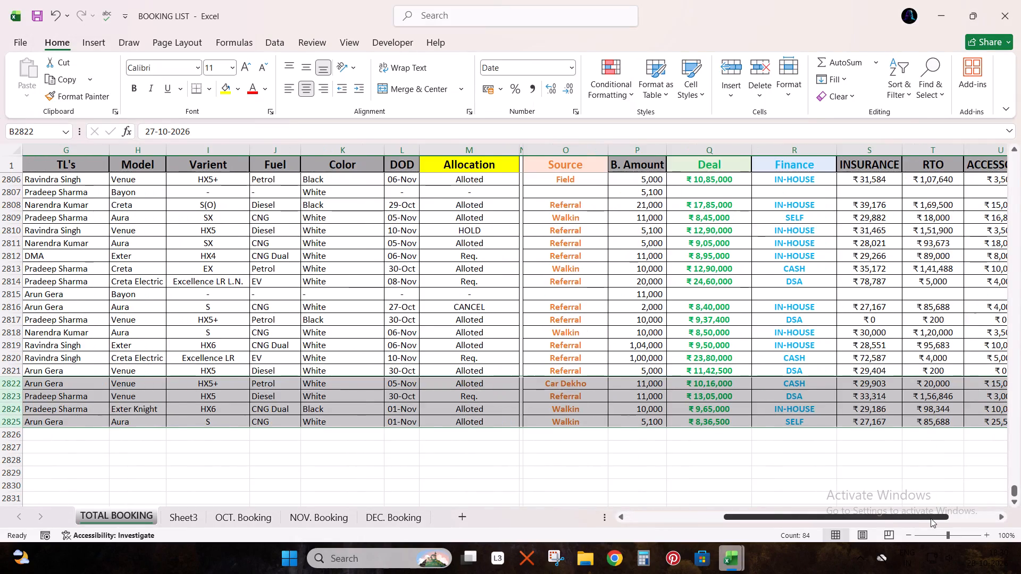
left_click_drag(931, 518, 603, 504)
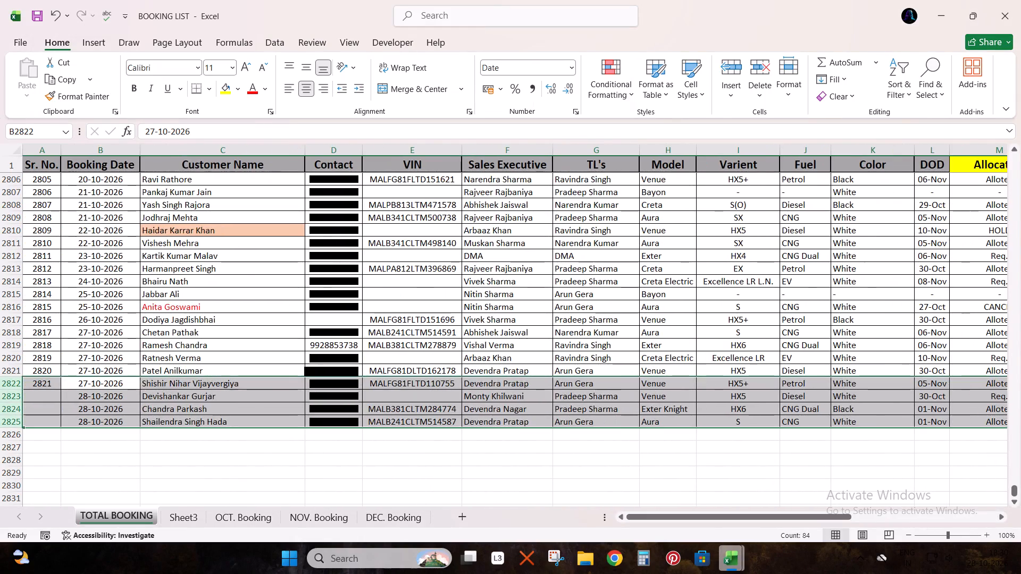
left_click(183, 398)
left_click(37, 22)
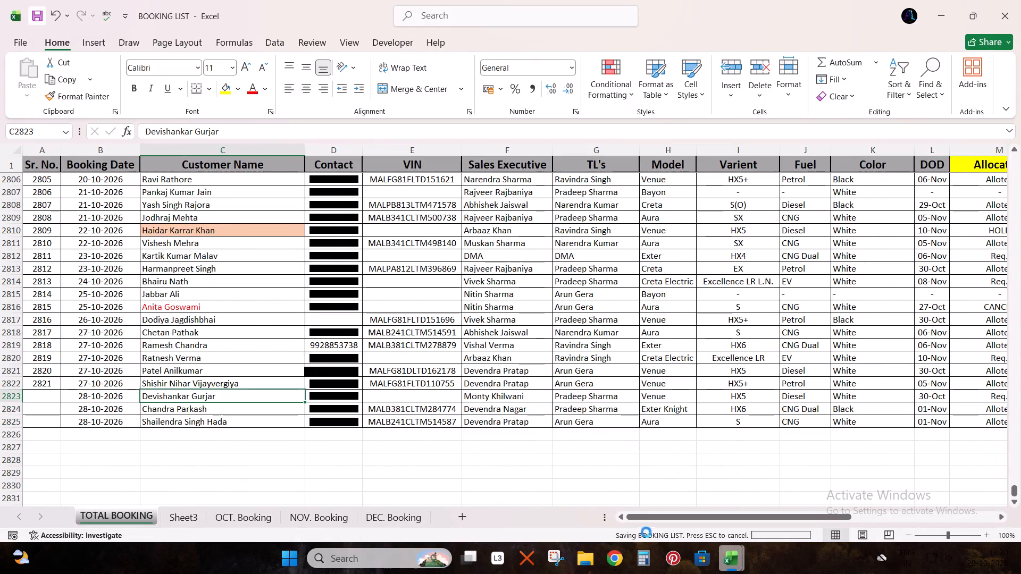
Switch to the ALLOCATION STOCK SHEET workbook and look through the STOCK sheet's vehicles and allotted customers, from Grand i10 NIOS to Exter.
left_click(782, 502)
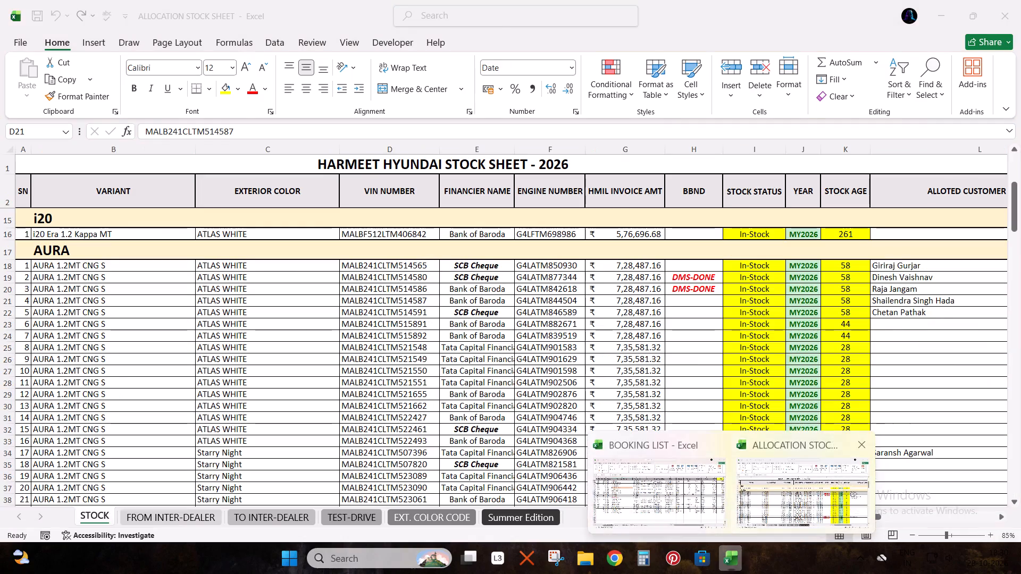
scroll(673, 383, "up", 5)
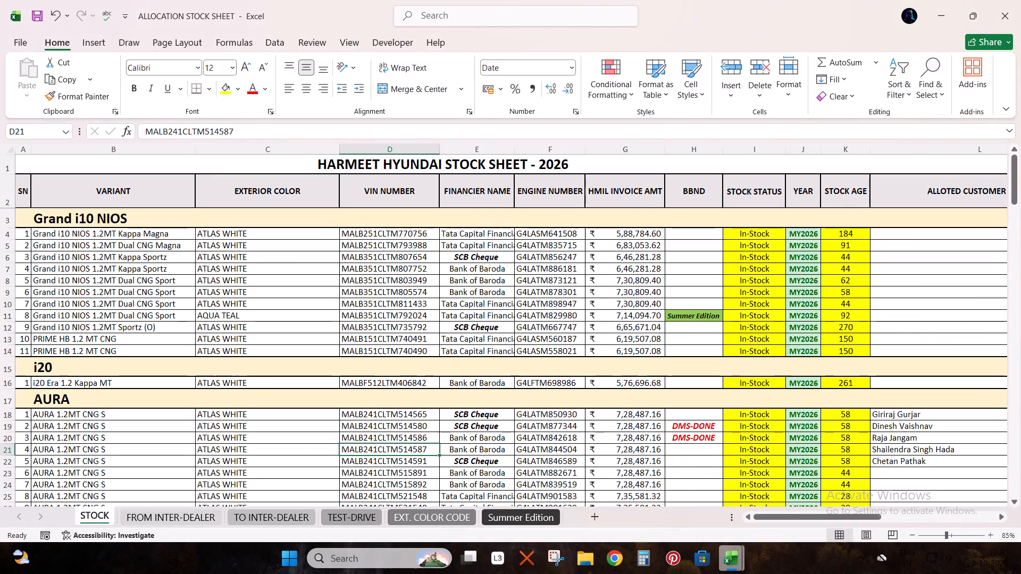
scroll(673, 383, "up", 5)
scroll(673, 383, "down", 15)
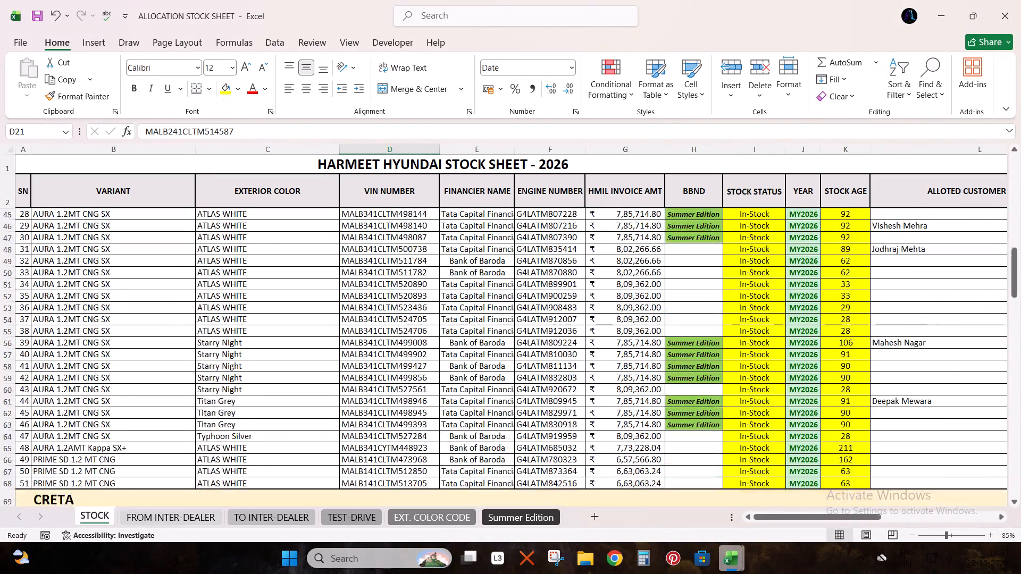
scroll(673, 383, "down", 20)
scroll(673, 383, "down", 1)
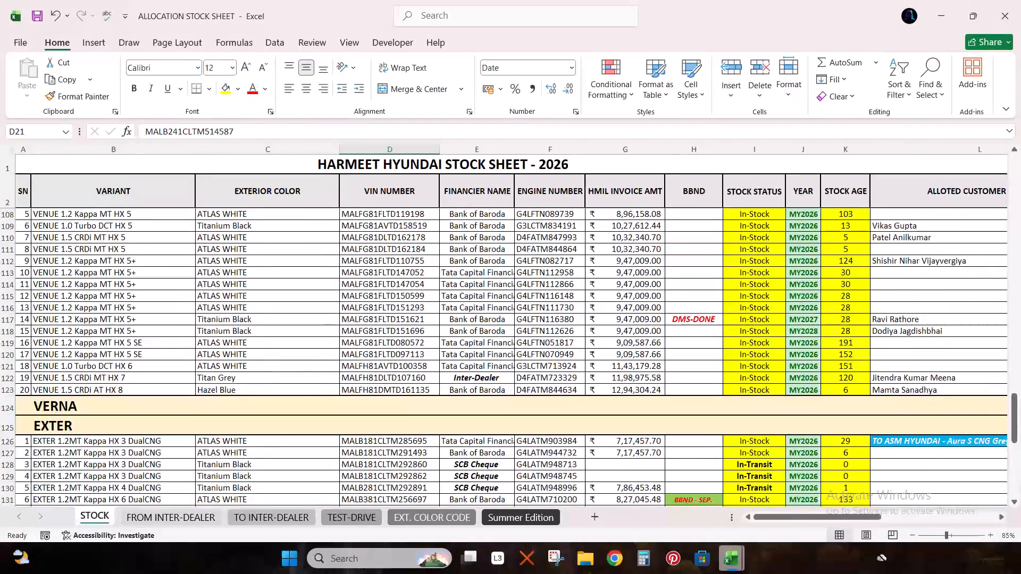
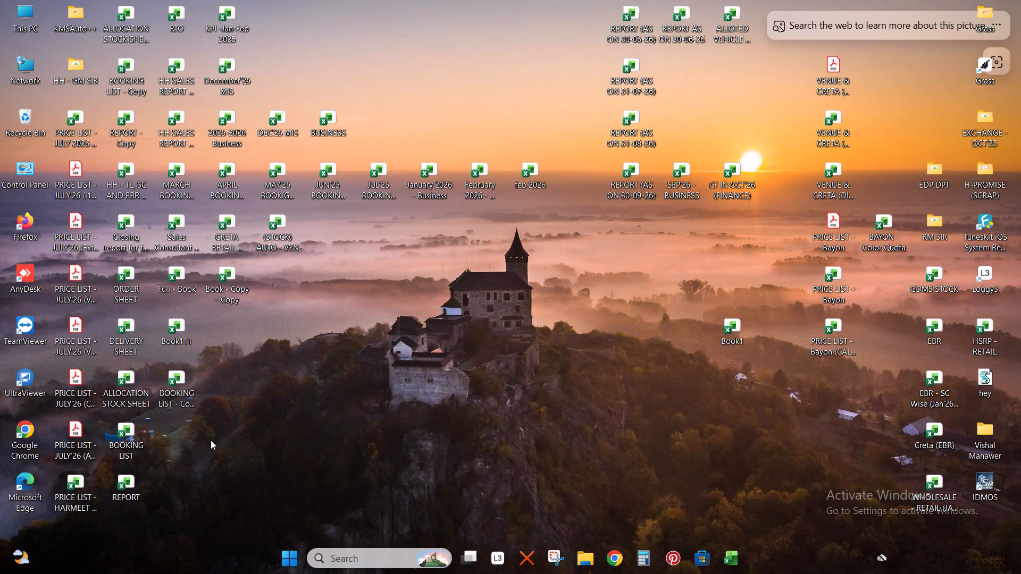
Open the DELIVERY SHEET workbook, check the OCT. 26 rows across the billing, customer and delivery date columns, and close it.
double_click(131, 331)
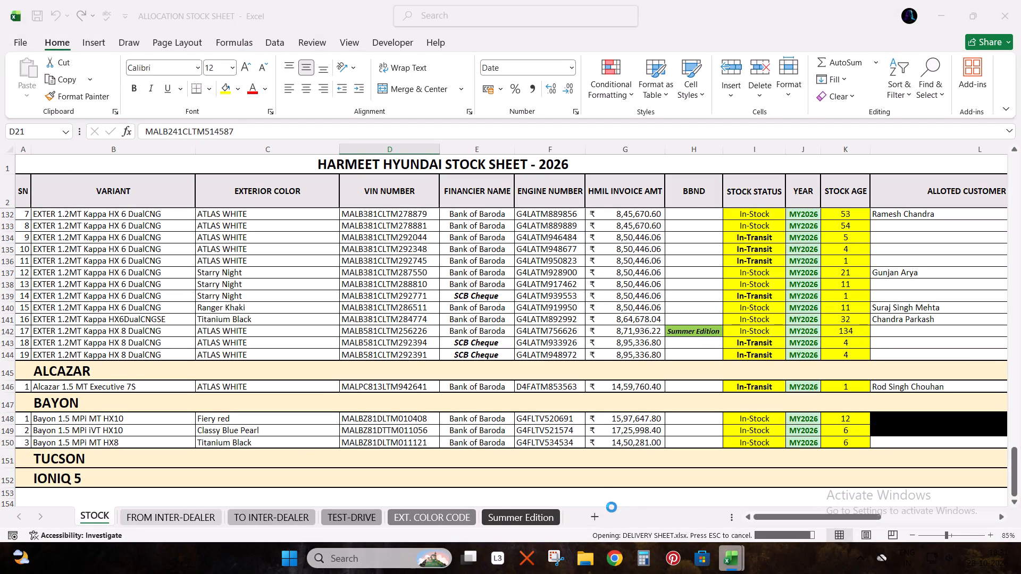
left_click_drag(698, 514, 743, 514)
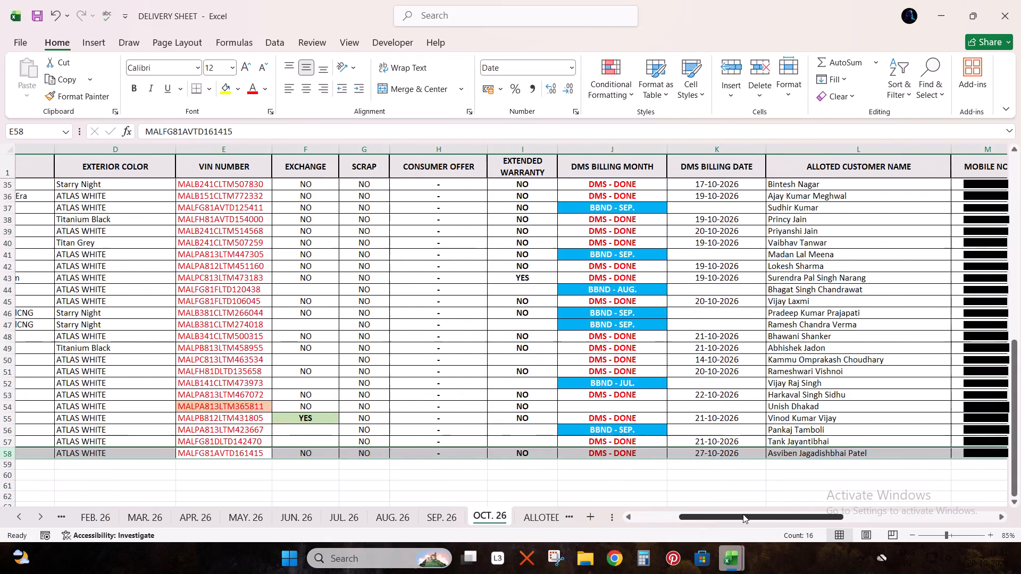
left_click_drag(743, 514, 769, 511)
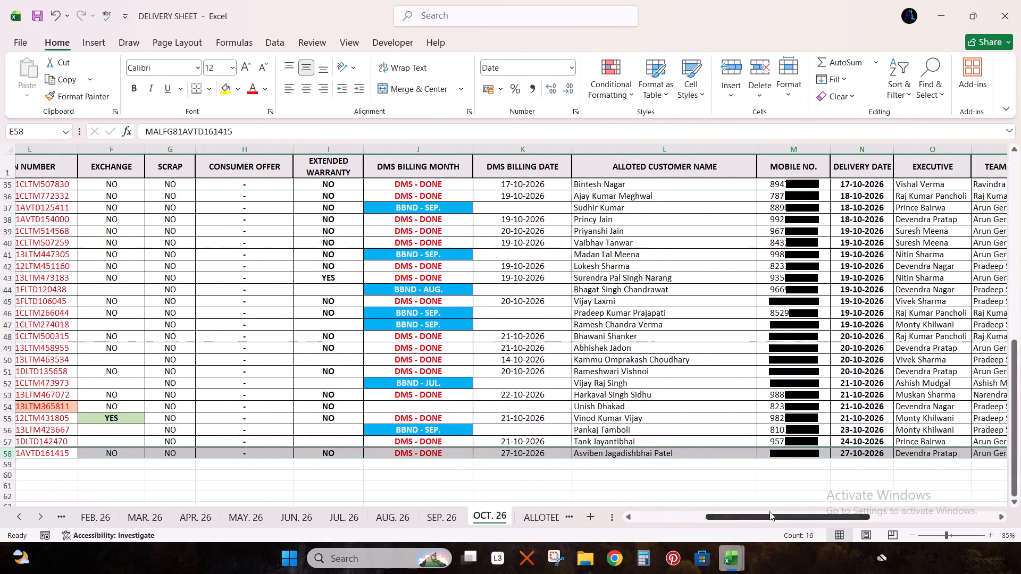
left_click(1020, 0)
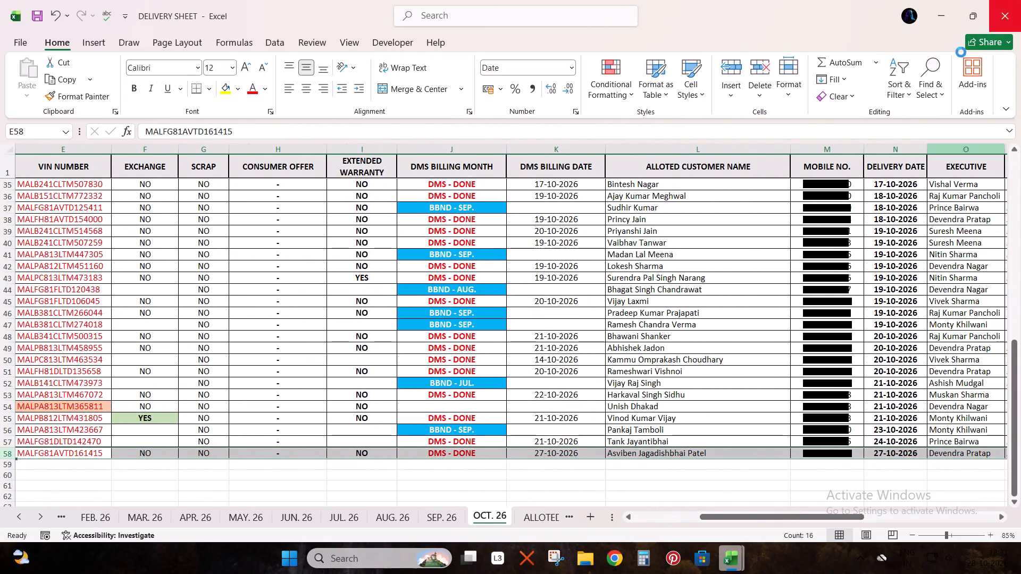
Open the BOOKING LIST - Copy (2) workbook from the desktop.
left_click(1020, 573)
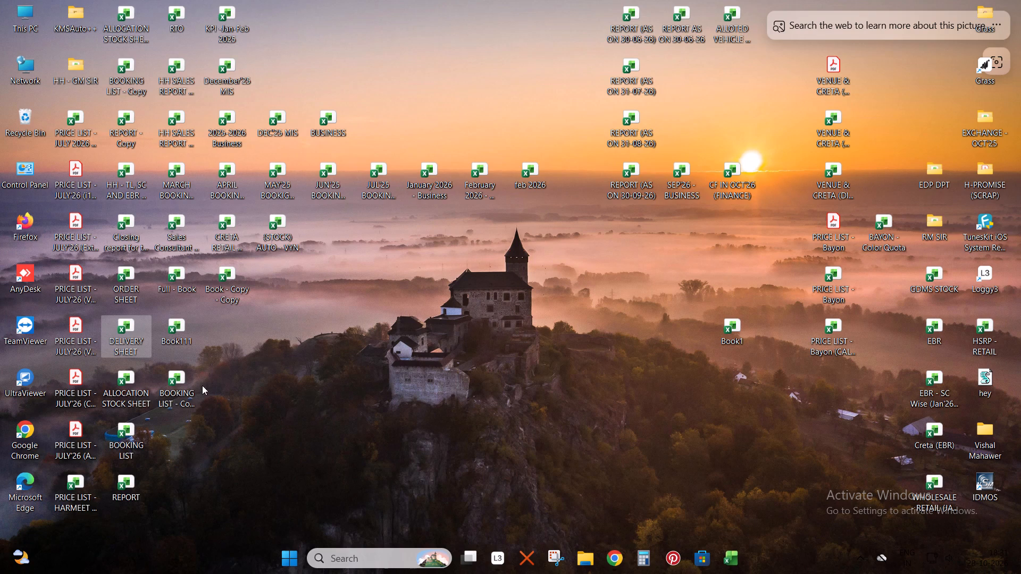
double_click(184, 390)
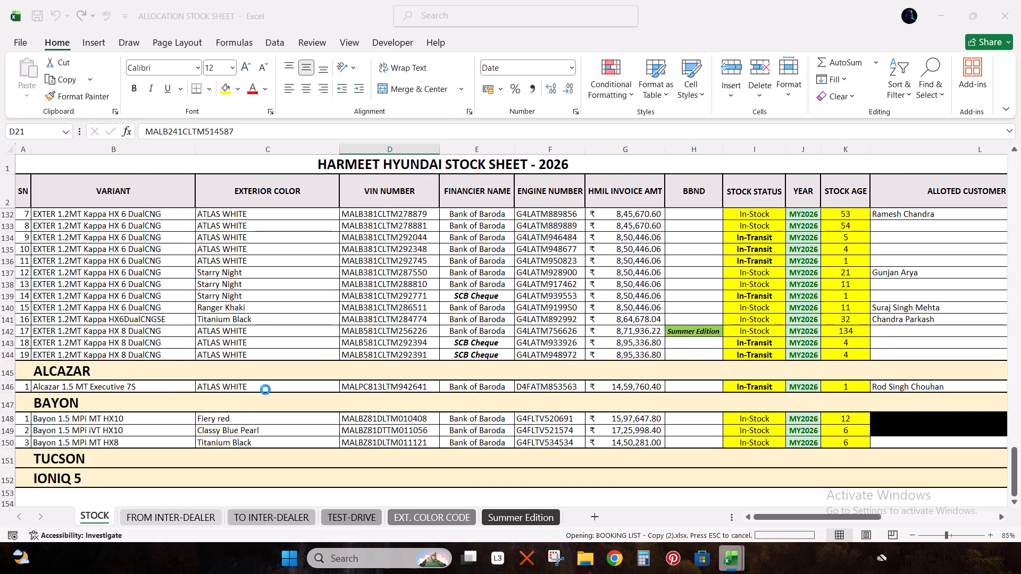
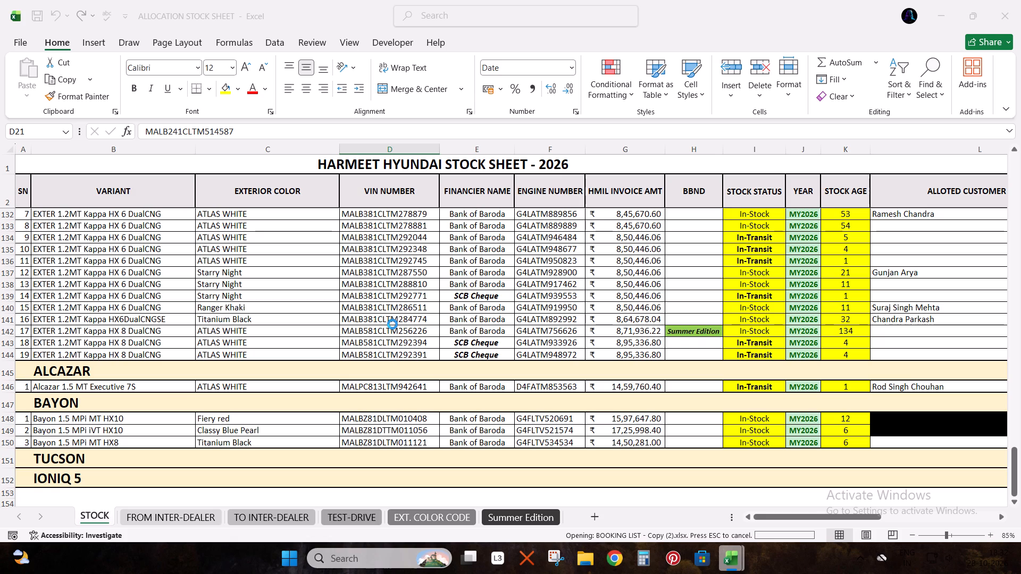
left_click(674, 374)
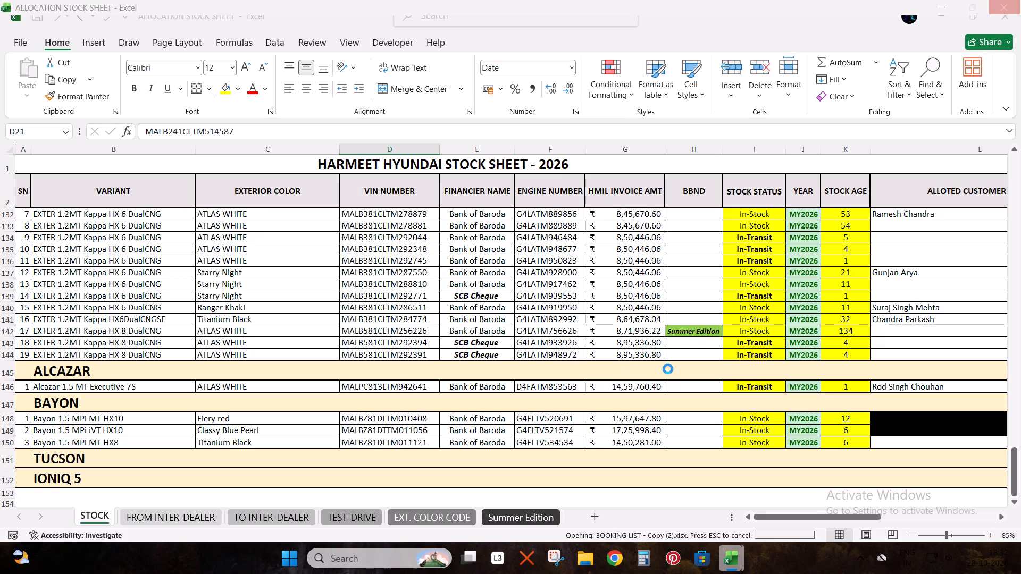
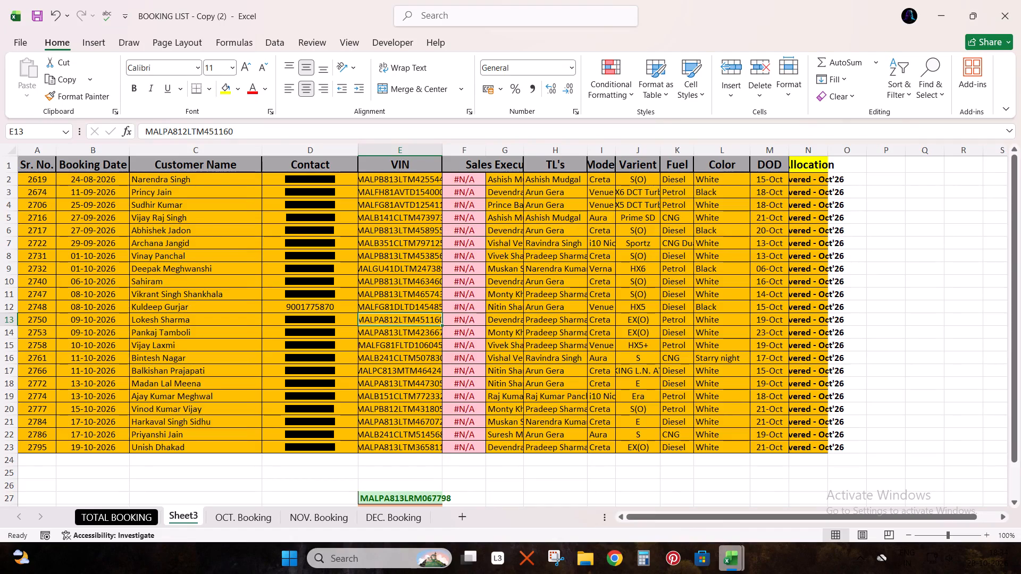
Apply a duplicate-values highlight rule with the default formatting to the entire VIN column of Sheet3.
left_click(511, 352)
scroll(476, 411, "down", 2)
scroll(458, 399, "up", 4)
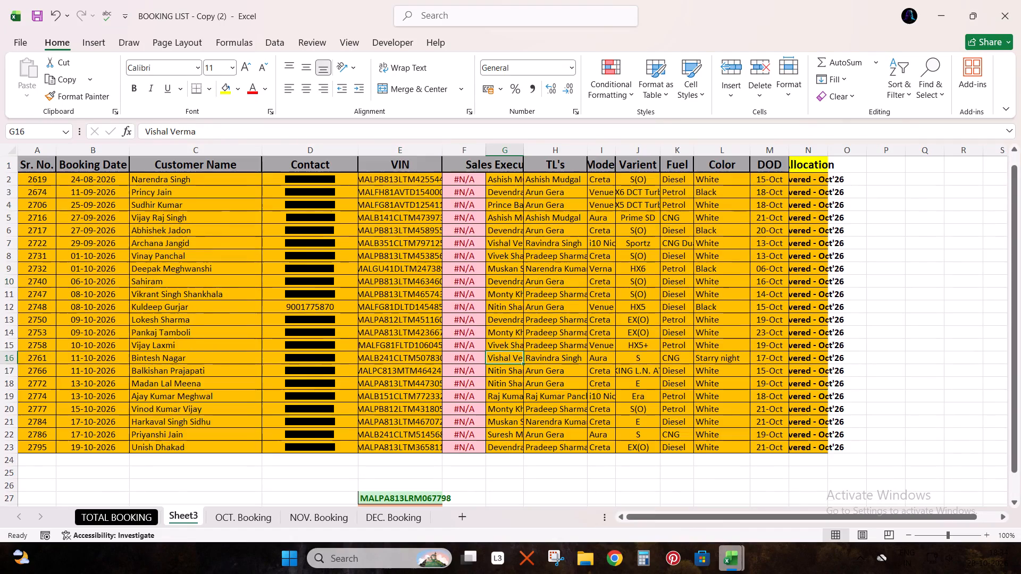
left_click(396, 150)
left_click(622, 82)
left_click(672, 121)
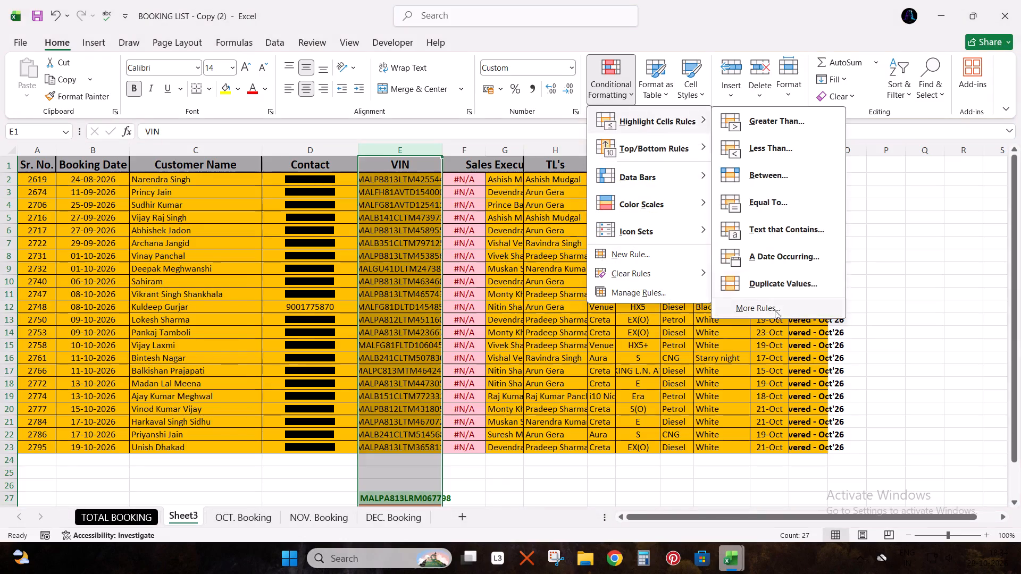
left_click(752, 278)
key("Return")
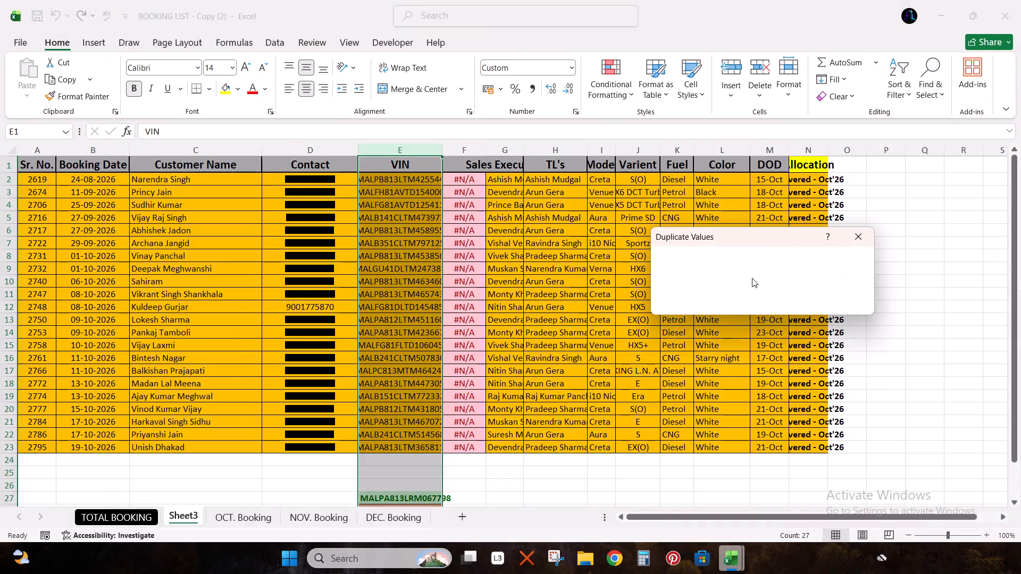
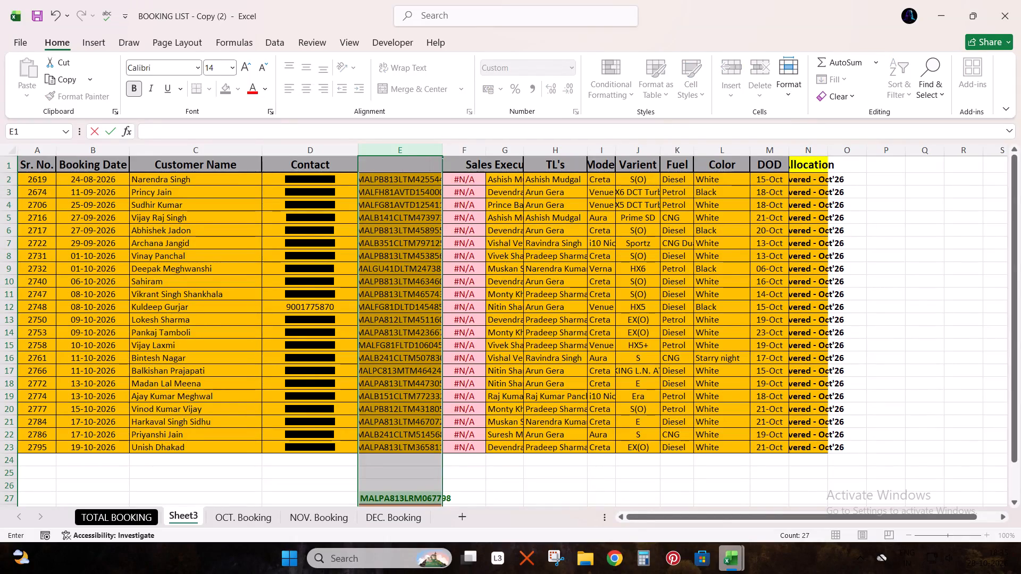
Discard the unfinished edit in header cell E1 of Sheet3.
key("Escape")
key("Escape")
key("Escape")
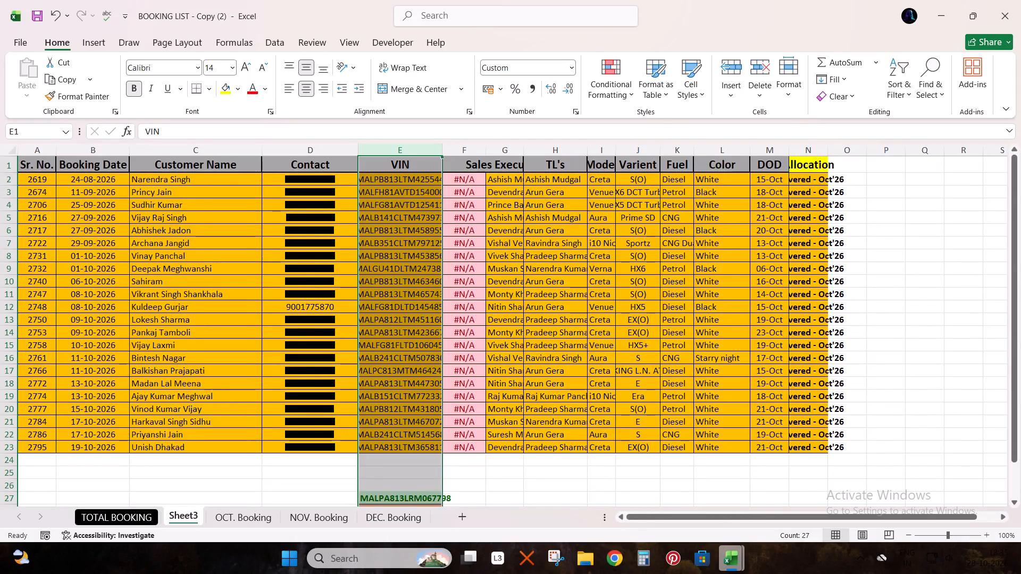
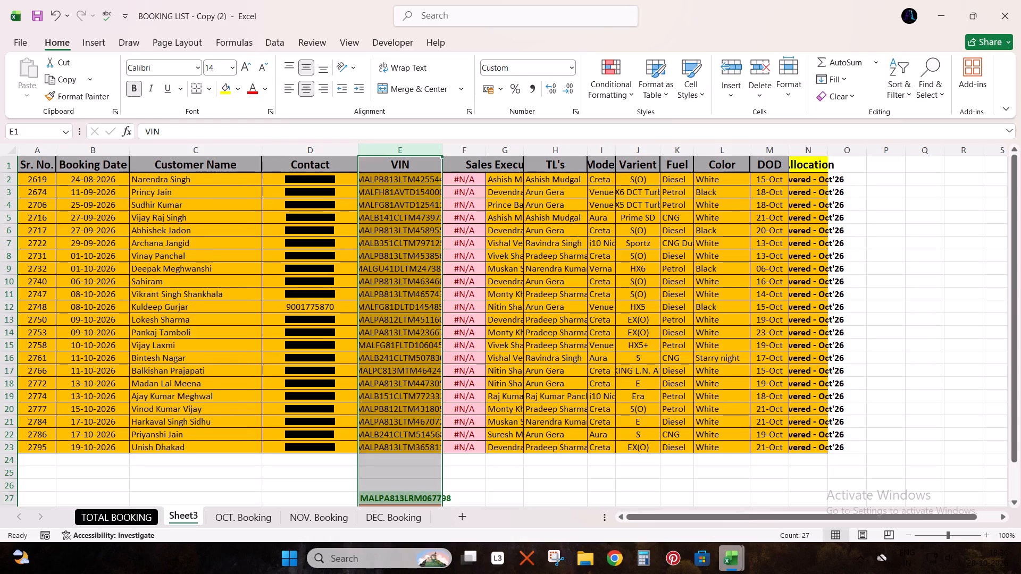
Open the RTO workbook from the desktop.
left_click(1020, 573)
double_click(173, 20)
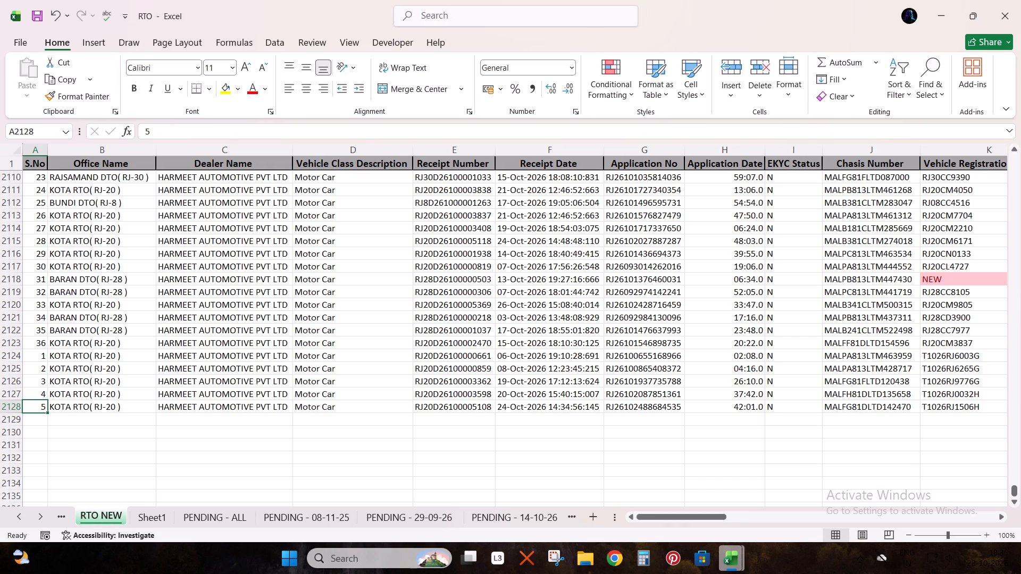
Look through Sheet1 and the PENDING sheets of the RTO workbook, comparing the pending lists by date.
left_click(161, 518)
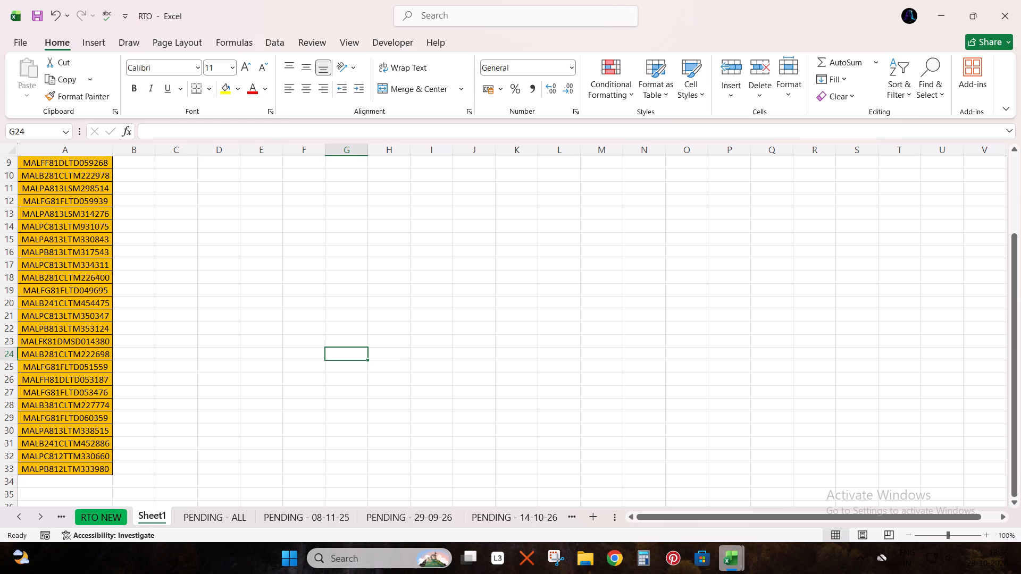
left_click(231, 519)
left_click(294, 514)
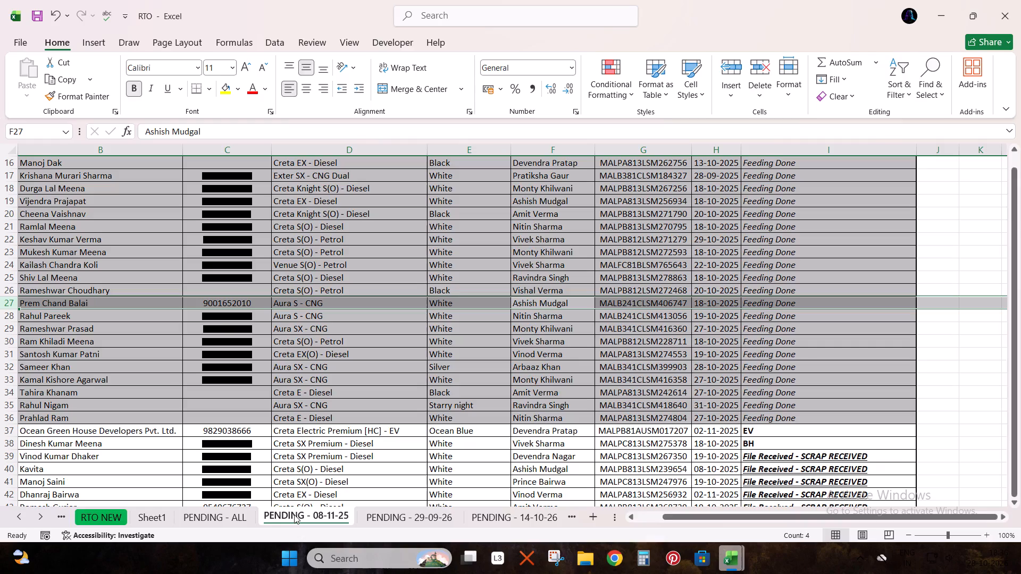
left_click(392, 513)
left_click(500, 521)
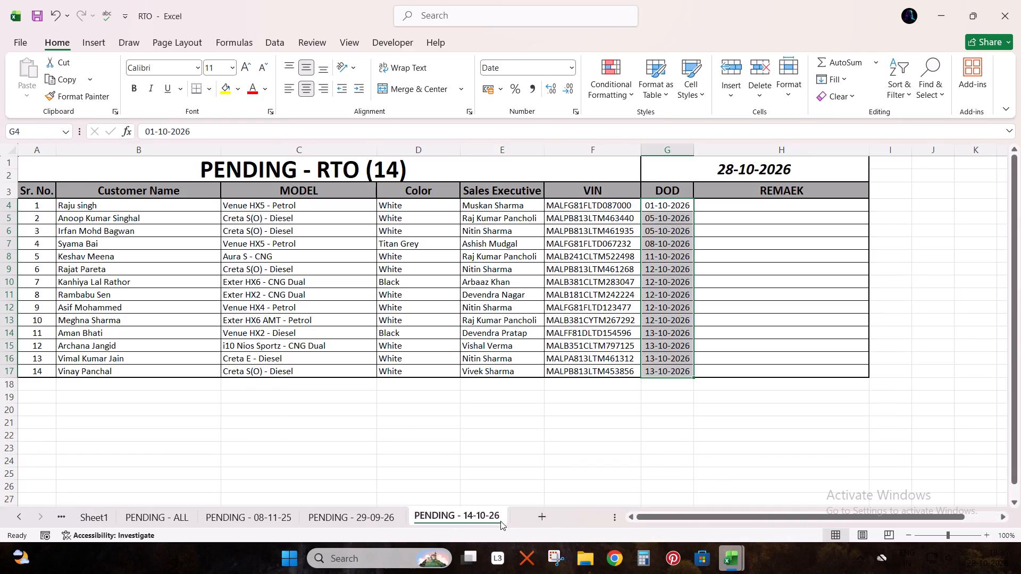
left_click(369, 515)
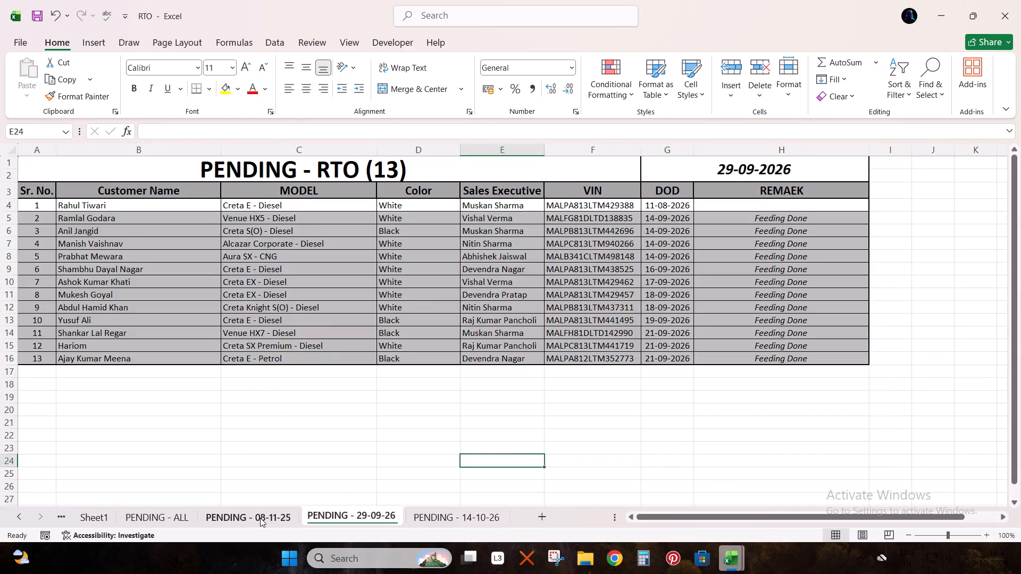
left_click(260, 518)
left_click(308, 518)
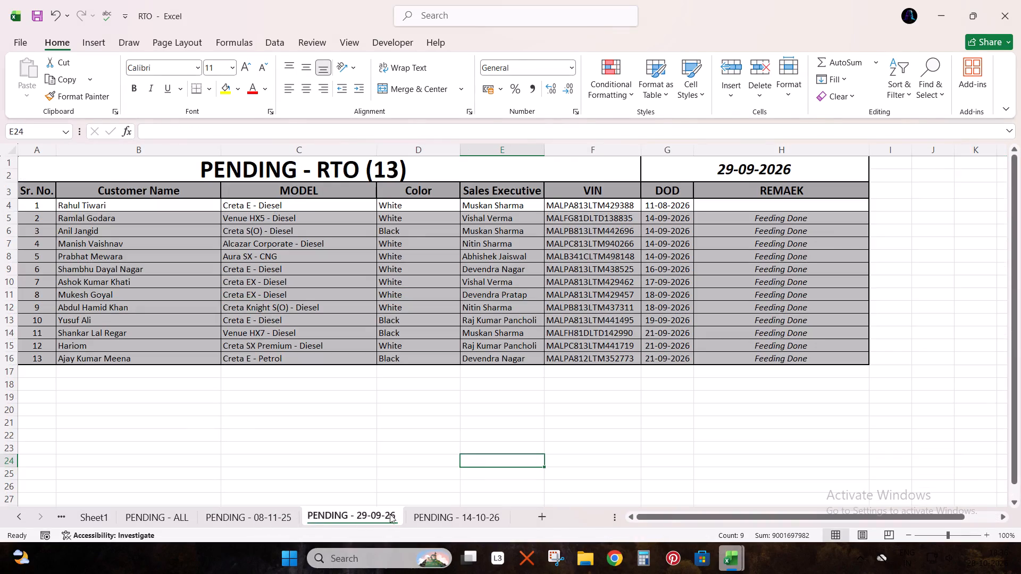
left_click(443, 518)
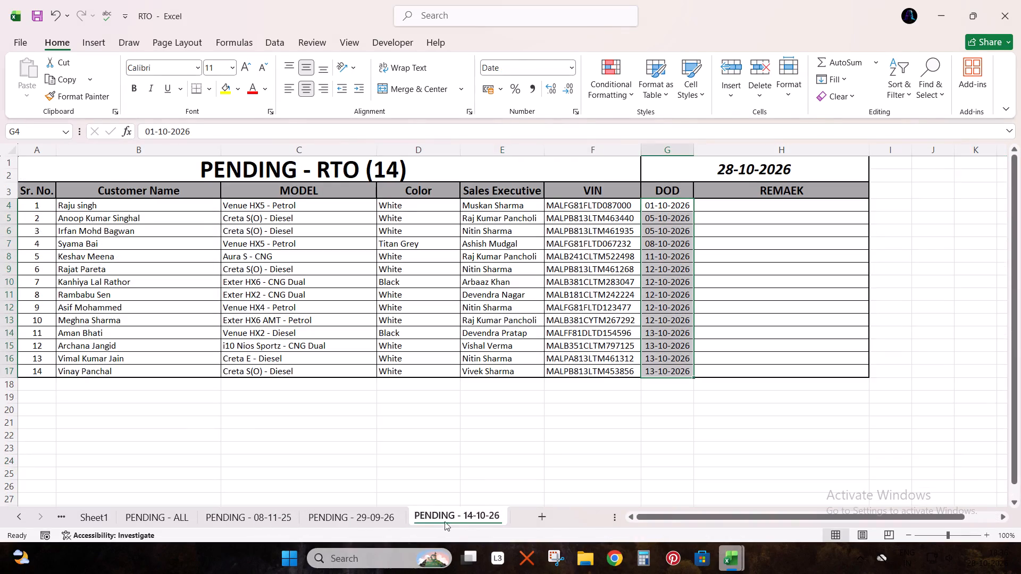
scroll(467, 484, "up", 4)
right_click(469, 517)
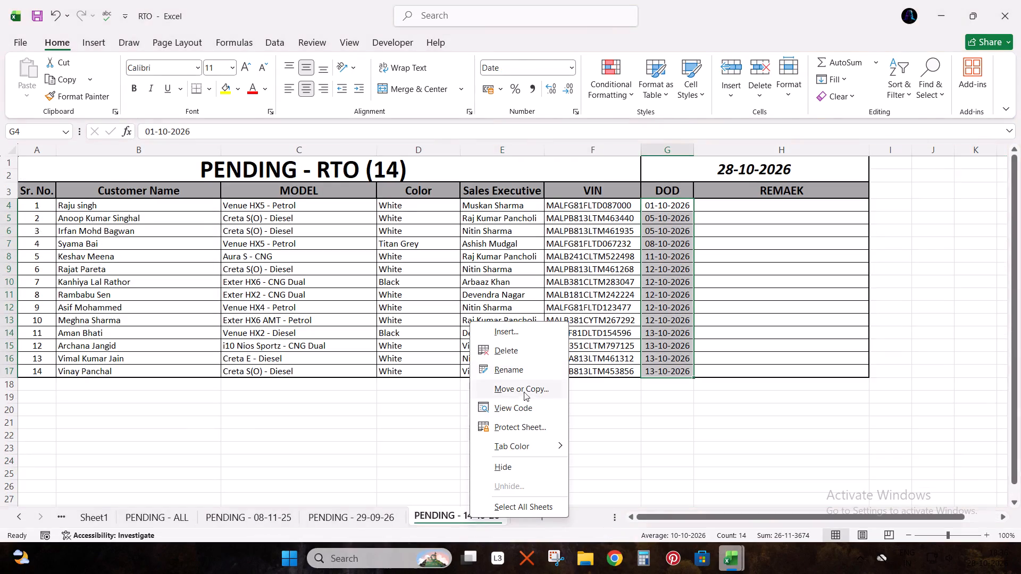
left_click(523, 389)
left_click(436, 498)
left_click(456, 482)
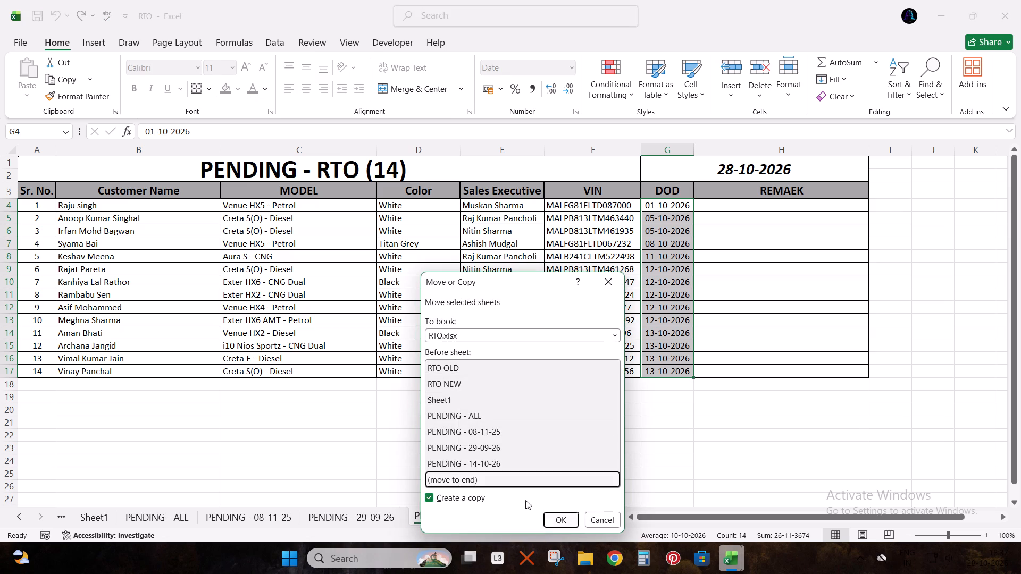
left_click(558, 517)
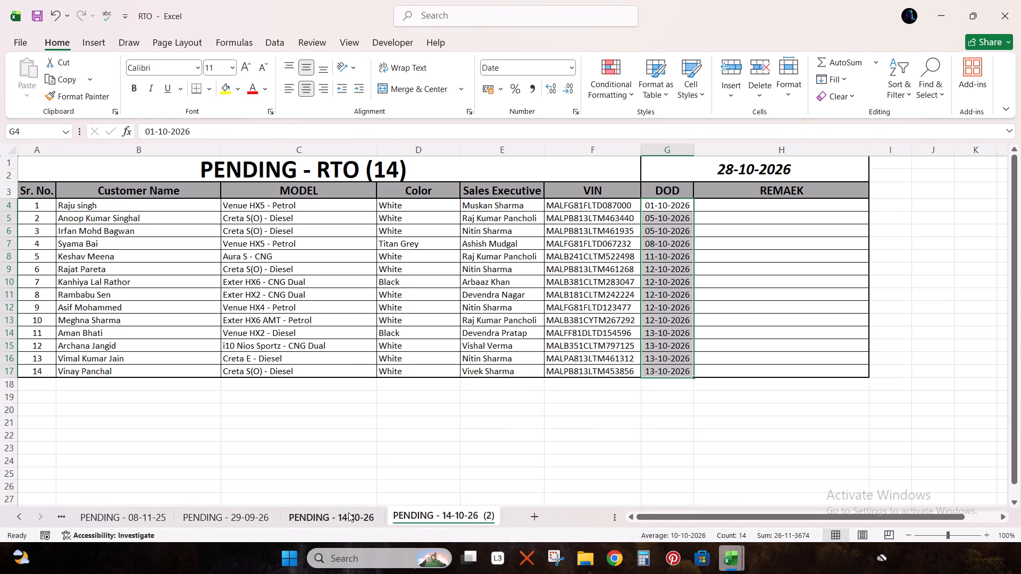
Delete the original PENDING - 14-10-26 sheet, keeping its copy.
right_click(348, 512)
left_click(392, 349)
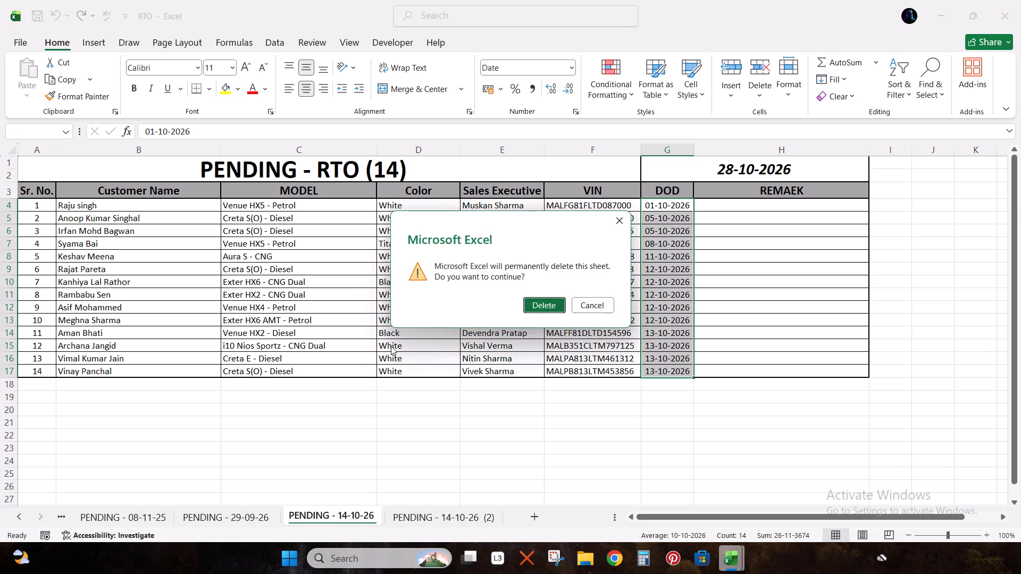
key("Return")
Rename the copied pending sheet as PENDING - 28-10-26.
left_click(376, 512)
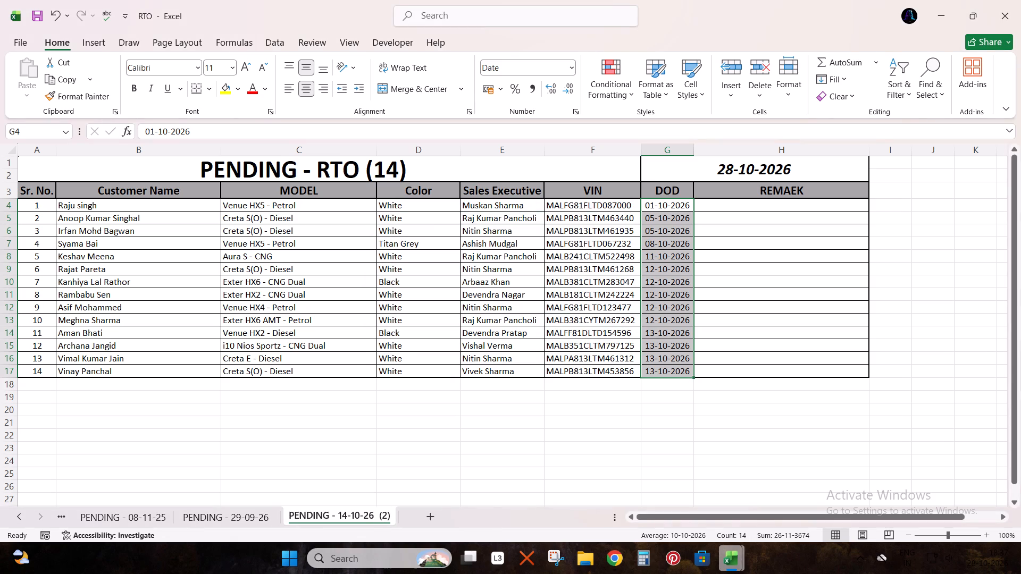
left_click(375, 499)
double_click(385, 513)
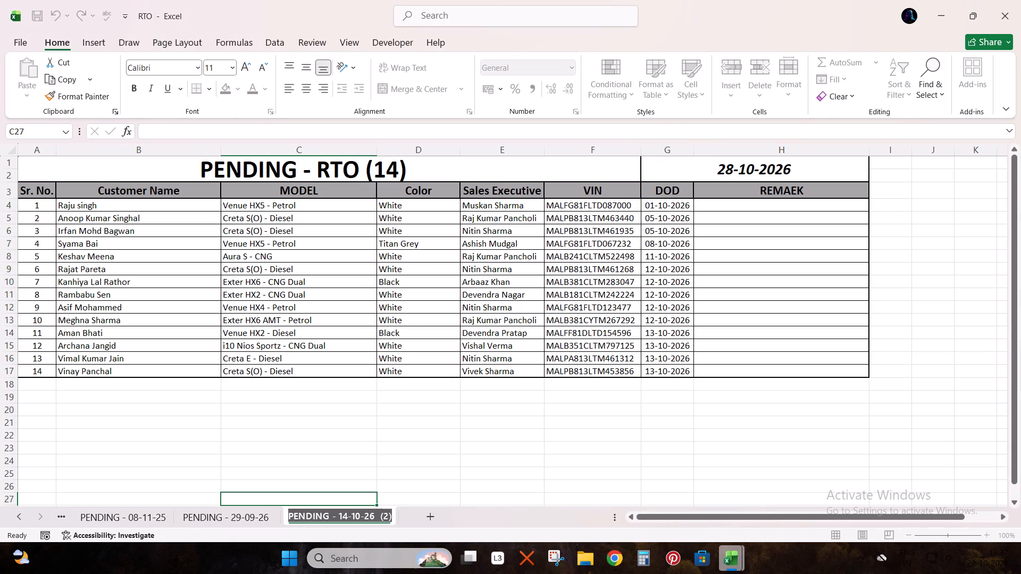
key("Right")
key("Right")
key("BackSpace")
key("BackSpace")
key("BackSpace")
key("BackSpace")
key("BackSpace")
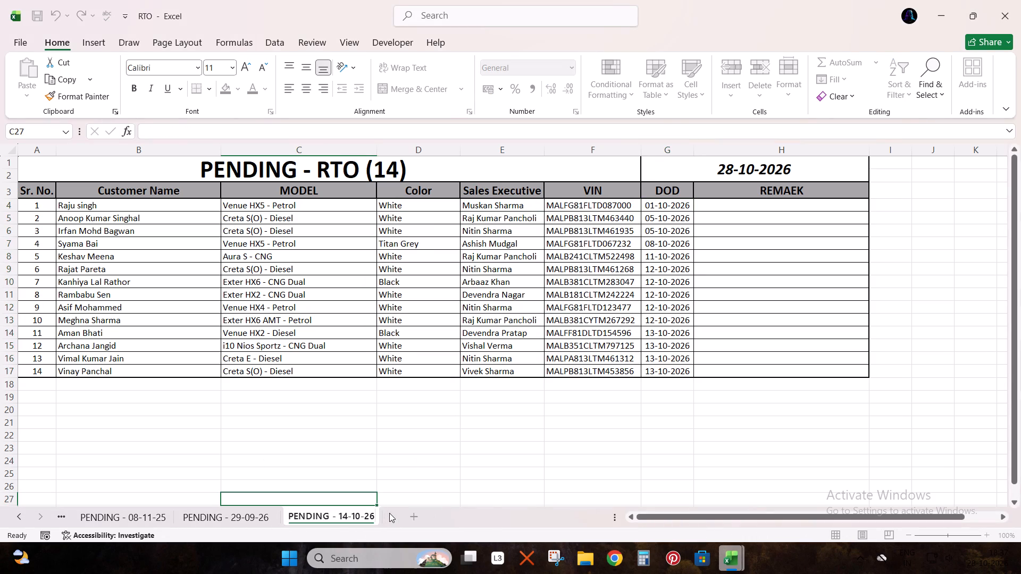
key("Left")
key("Left")
key("Left")
key("Left")
key("Left")
key("Left")
key("BackSpace")
key("BackSpace")
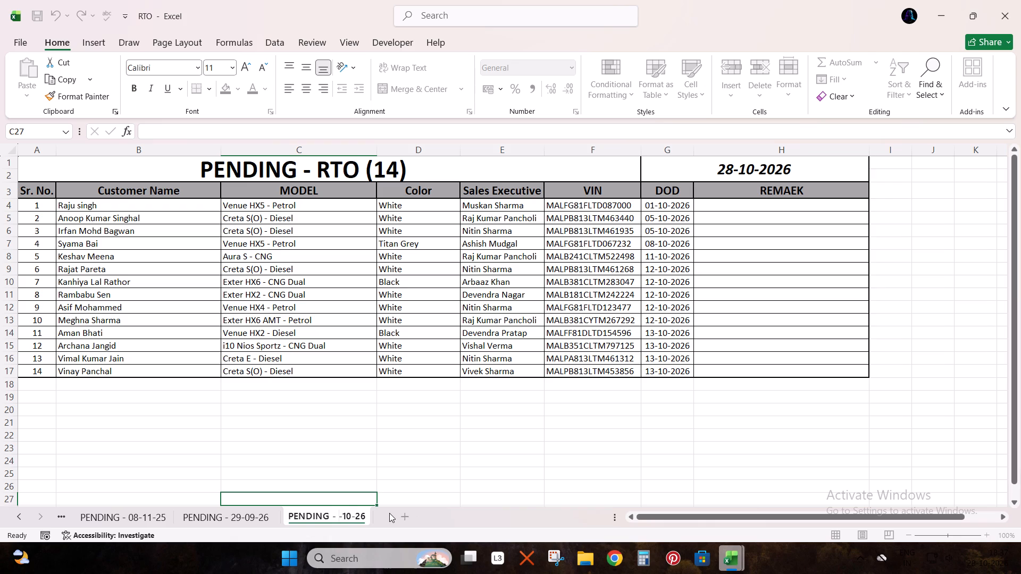
type("28")
key("Return")
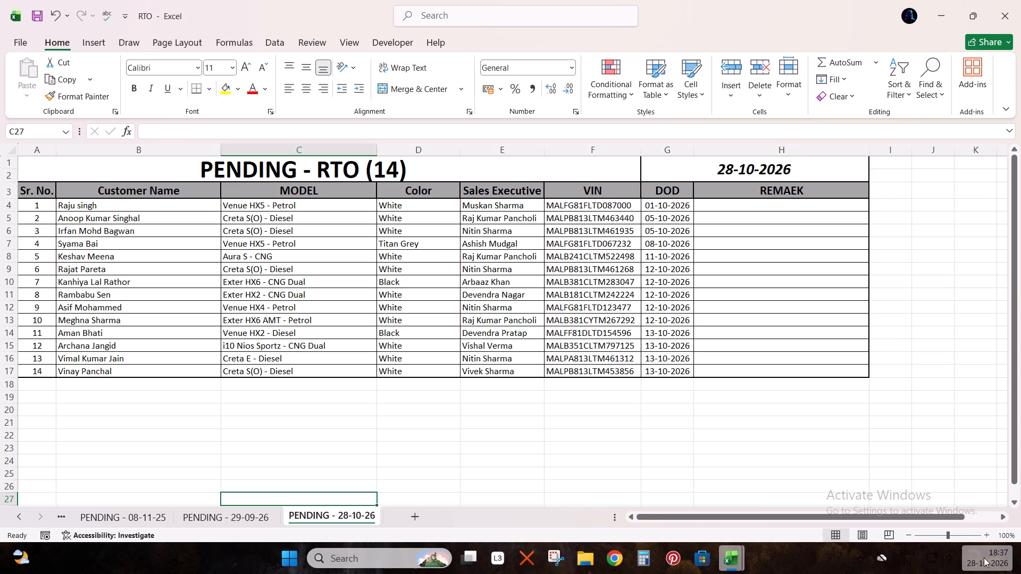
Save the RTO workbook.
left_click(544, 273)
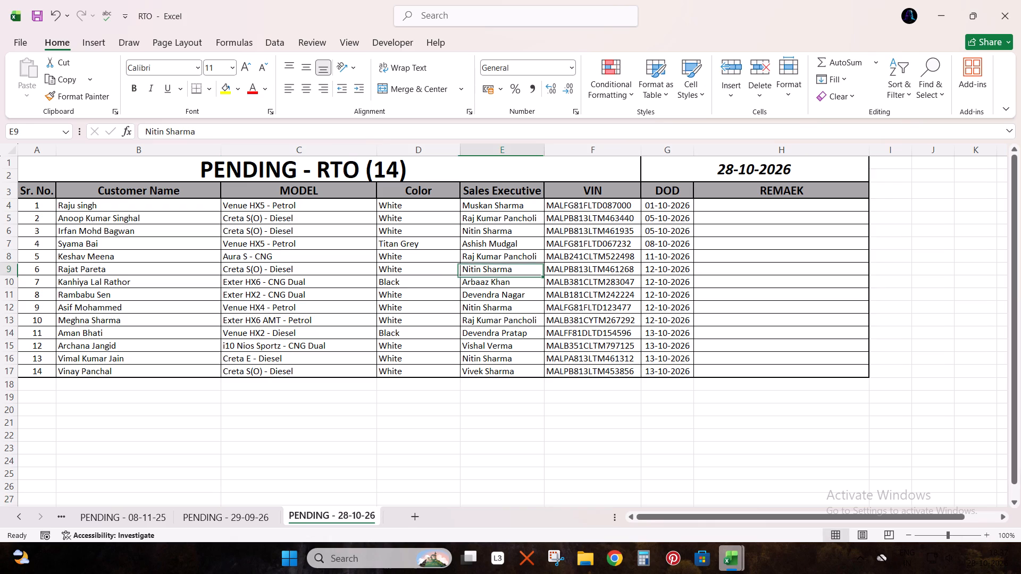
scroll(533, 272, "up", 5)
key("ctrl+s")
Copy the customer names C2:C23 from Sheet3 of the booking list into PENDING - 28-10-26, starting at cell B5.
key("alt+Tab")
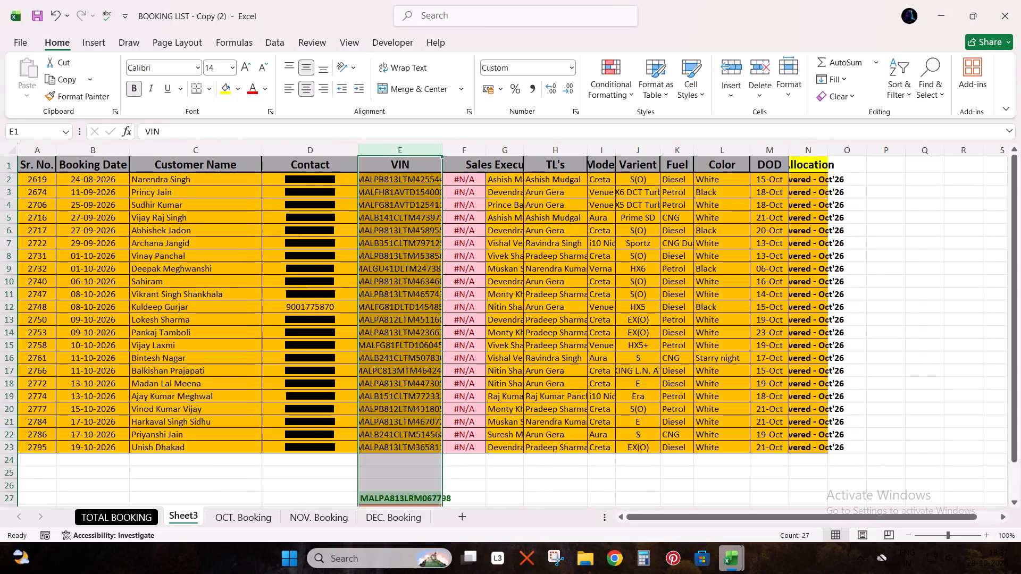
left_click(176, 309)
key("ctrl+Up")
key("Down")
key("ctrl+shift+Down")
key("ctrl+c")
key("alt+Tab")
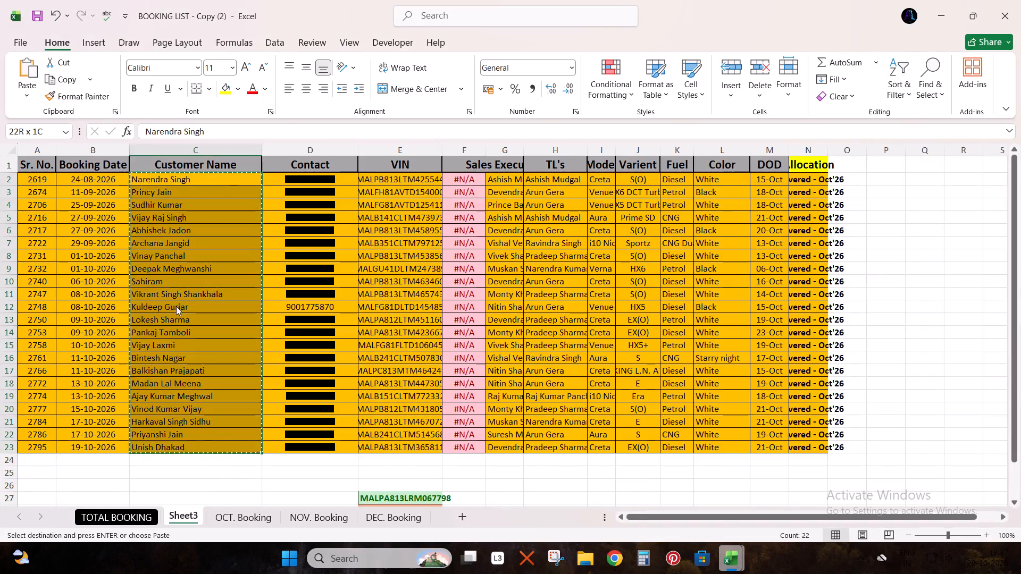
key("Down")
key("Left")
key("Down")
key("Left")
key("Up")
key("ctrl+Left")
key("Up")
key("Right")
key("Up")
key("Up")
key("Up")
key("Up")
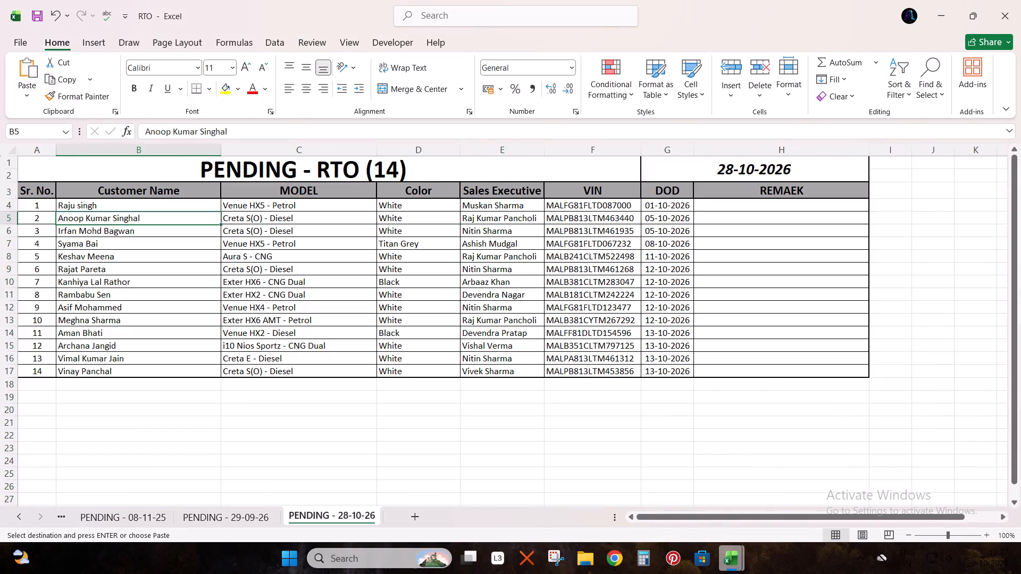
key("ctrl+v")
key("Right")
Clear the allocation entries in N2:N23 of Sheet3 in the booking list workbook.
key("alt+Tab")
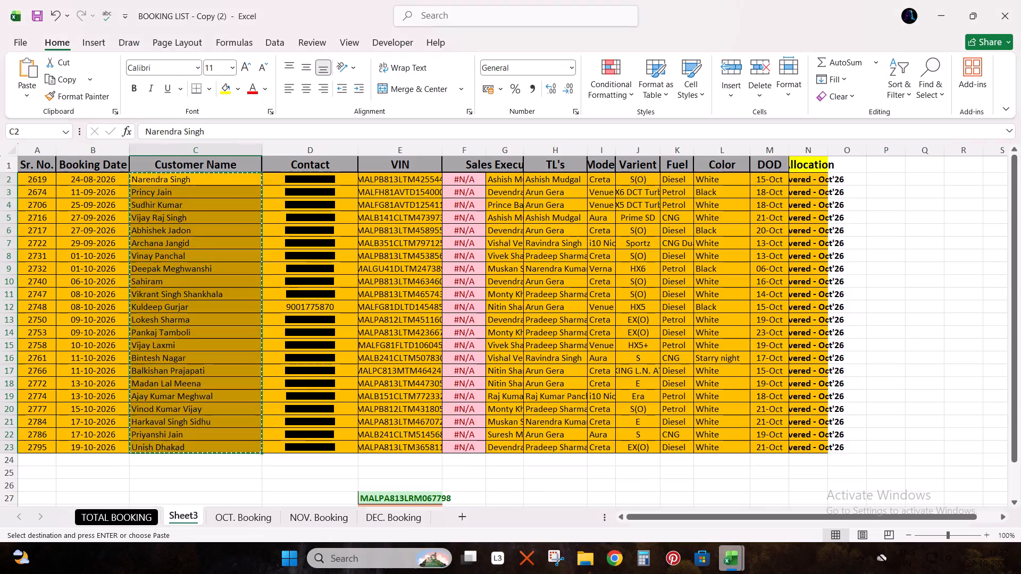
key("ctrl+Right")
key("Right")
key("Up")
key("Left")
key("Down")
key("Escape")
key("Up")
key("Left")
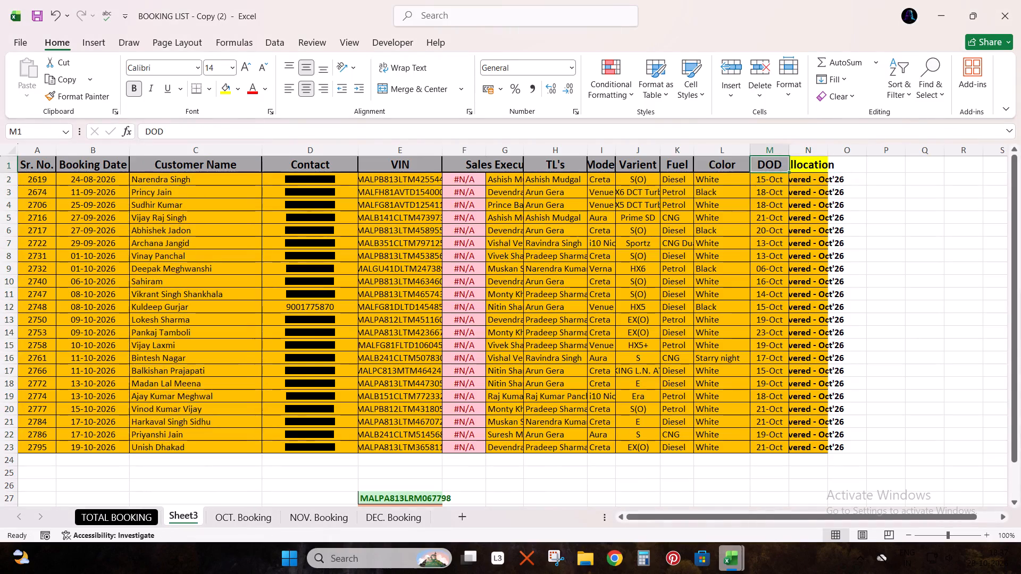
key("Down")
key("Right")
key("ctrl+shift+Down")
key("Delete")
key("Up")
key("Down")
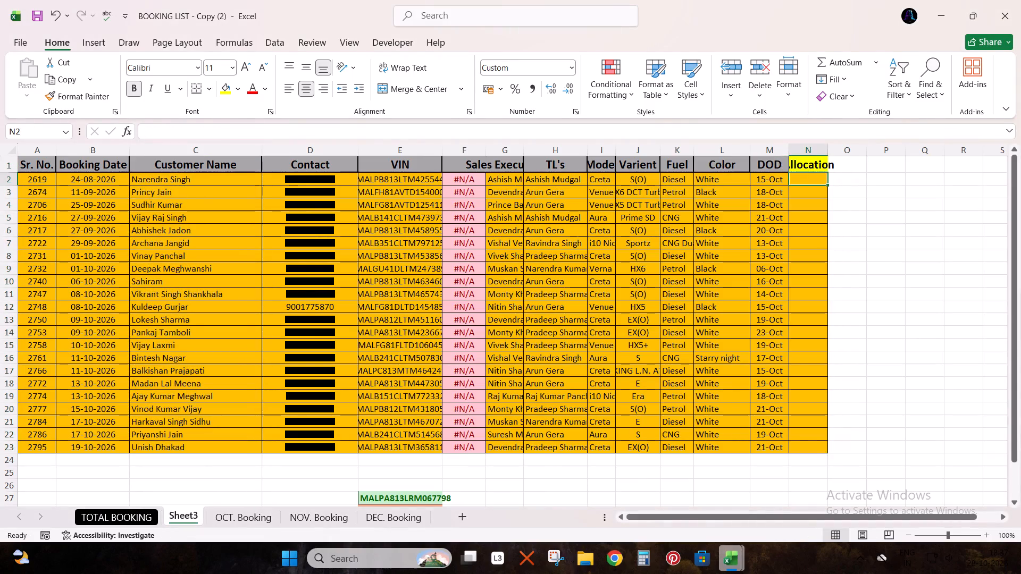
Enter the formula =CONCAT(I2," ",J2," - ",K2) in cell N2 to combine model, variant and fuel.
type("=CON")
key("Tab")
key("Left")
key("Left")
key("Left")
key("Left")
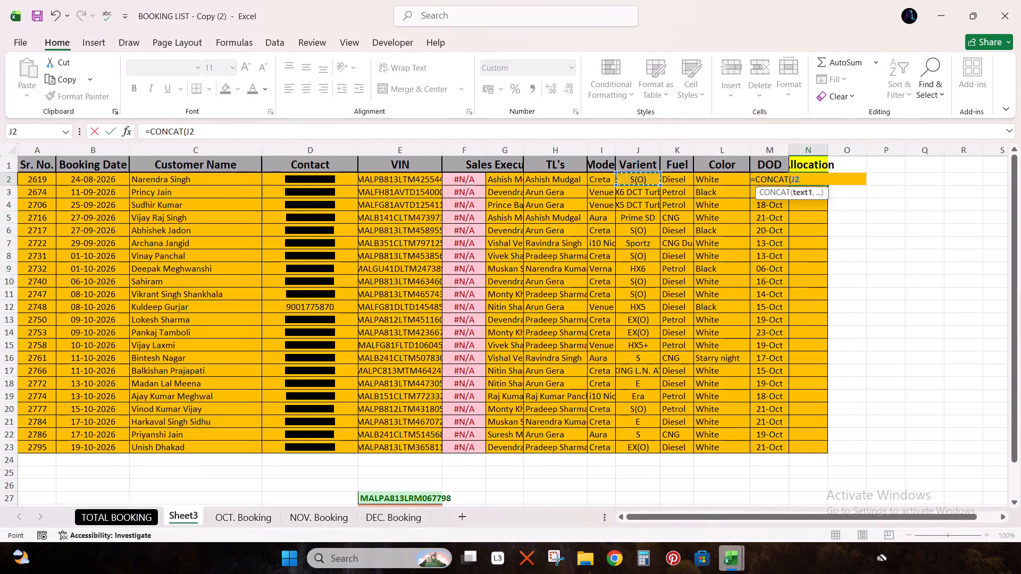
key("Left")
type(",\" \",")
key("Left")
key("Left")
key("Left")
key("Left")
type(",\" - \"")
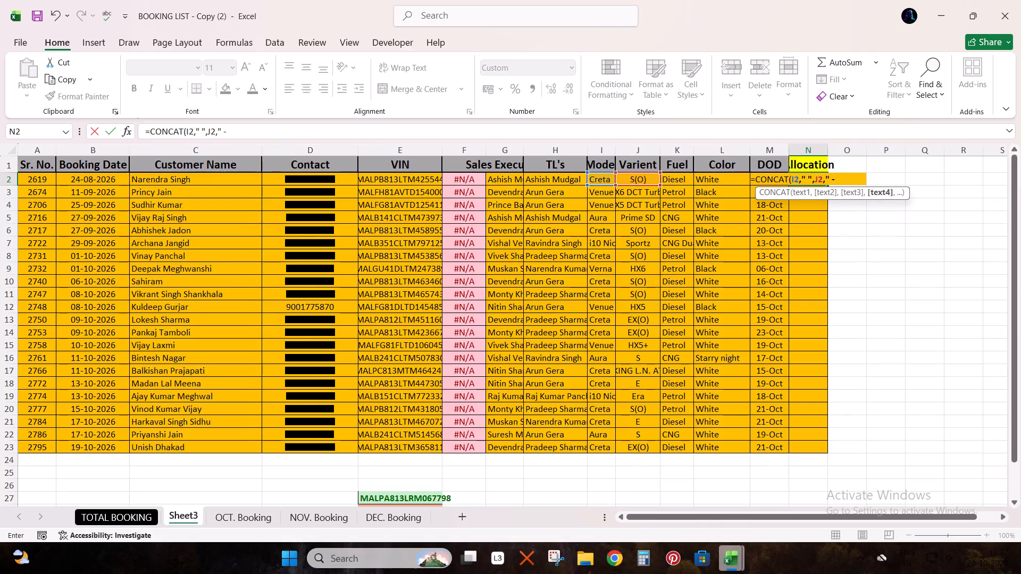
key("comma")
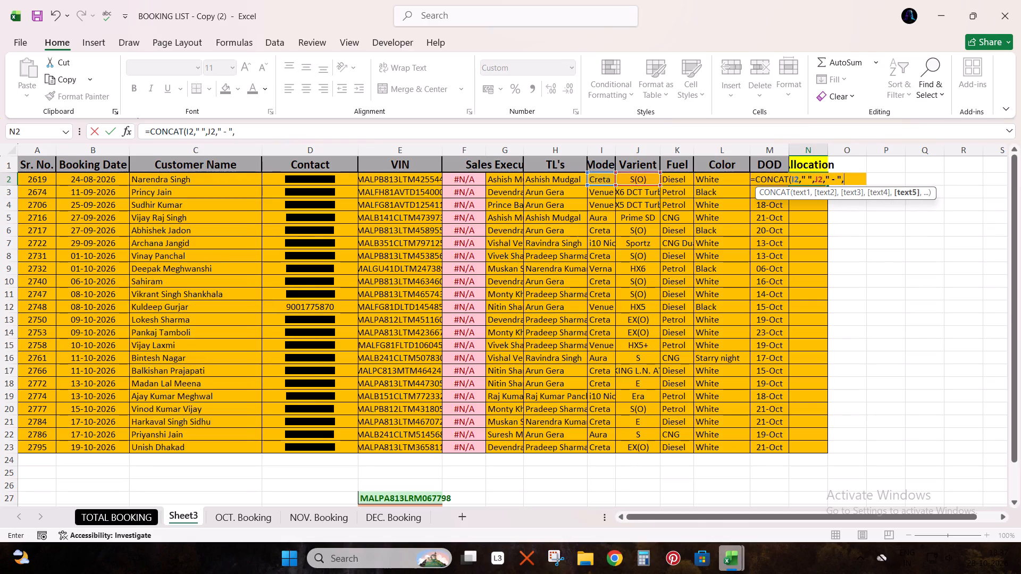
key("Left")
key("Left")
key("Left")
key("shift+parenright")
key("Return")
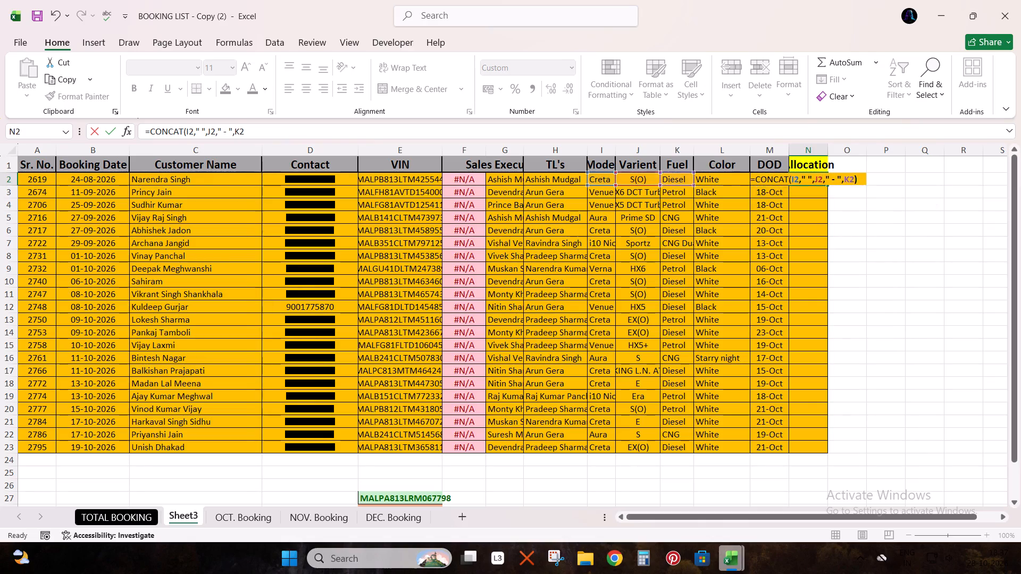
Fill the CONCAT formula down to N23 and replace the formulas with their values.
key("Up")
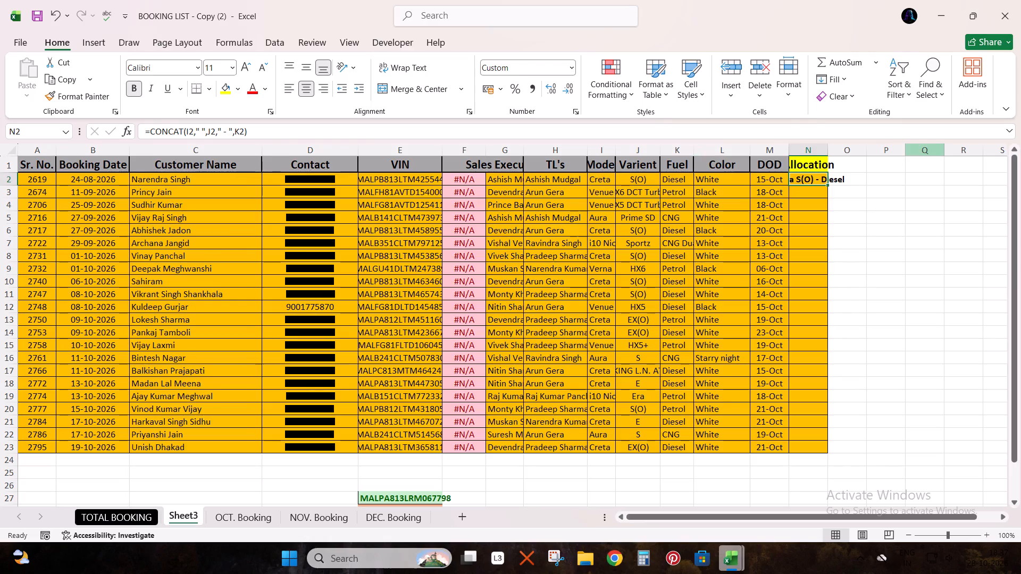
double_click(826, 185)
key("ctrl+c")
key("ctrl+v")
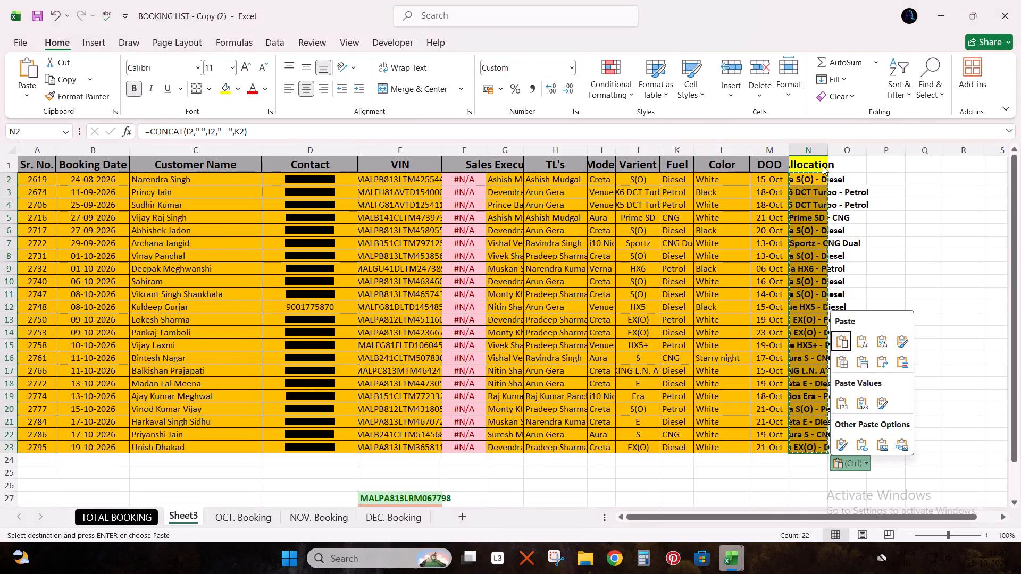
key("Down")
key("Down")
key("Return")
Paste the combined model descriptions into the MODEL column of PENDING - 28-10-26, starting at cell C5.
key("alt+Tab")
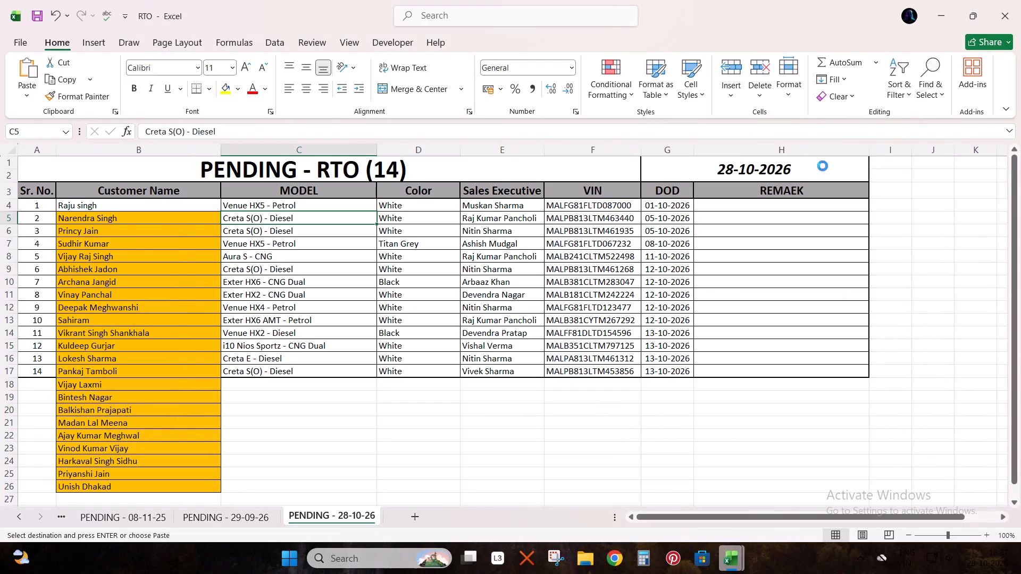
key("ctrl+v")
key("Right")
Copy the colors L2:L23 from Sheet3 into the Color column of PENDING - 28-10-26, starting at cell D5.
key("alt+Tab")
key("Left")
key("Left")
key("Left")
key("Right")
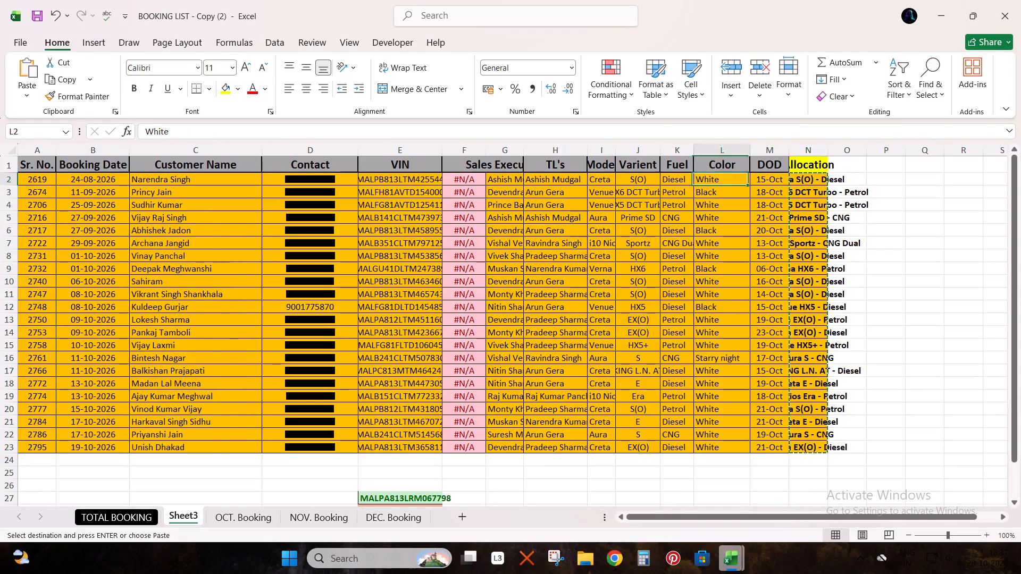
key("Down")
key("Up")
key("ctrl+shift+Down")
key("ctrl+c")
key("alt+Tab")
key("ctrl+v")
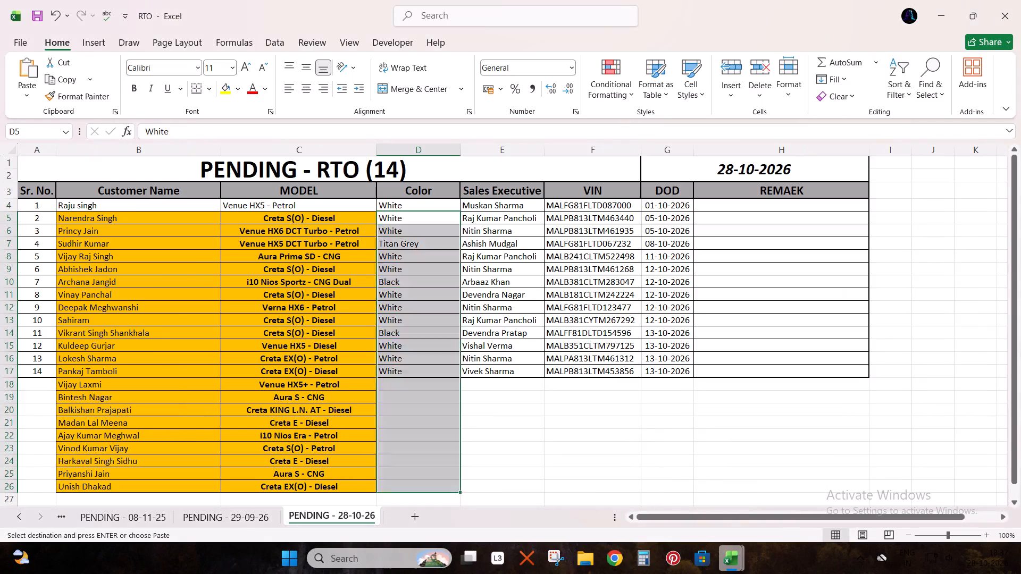
key("Right")
Copy the sales executives G2:G23 from Sheet3 into the Sales Executive column of PENDING - 28-10-26, starting at cell E5.
key("alt+Tab")
key("Up")
key("Left")
key("Left")
key("Left")
key("Left")
key("Left")
key("Down")
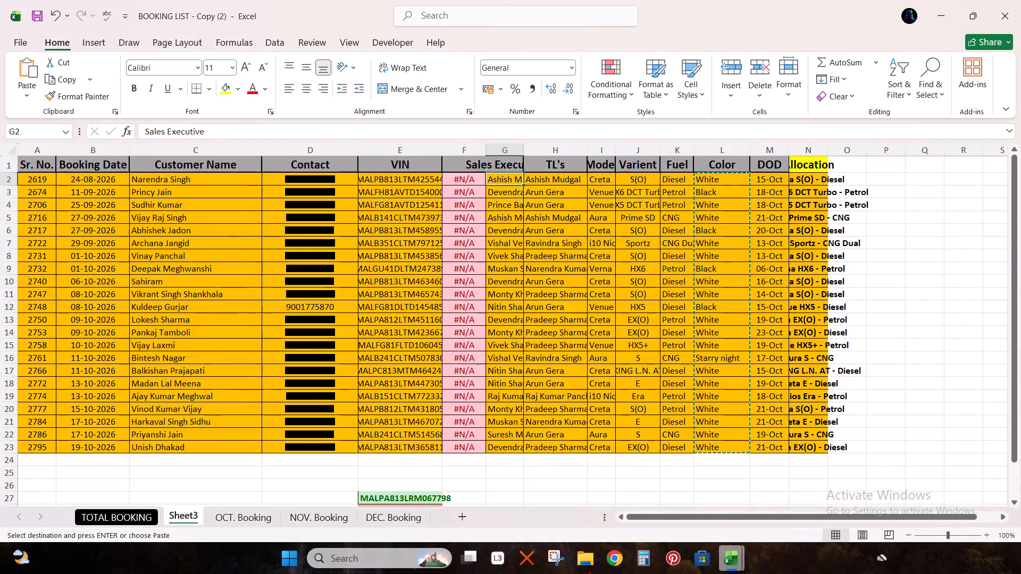
key("ctrl+shift+Down")
key("ctrl+c")
key("alt+Tab")
key("ctrl+v")
key("Right")
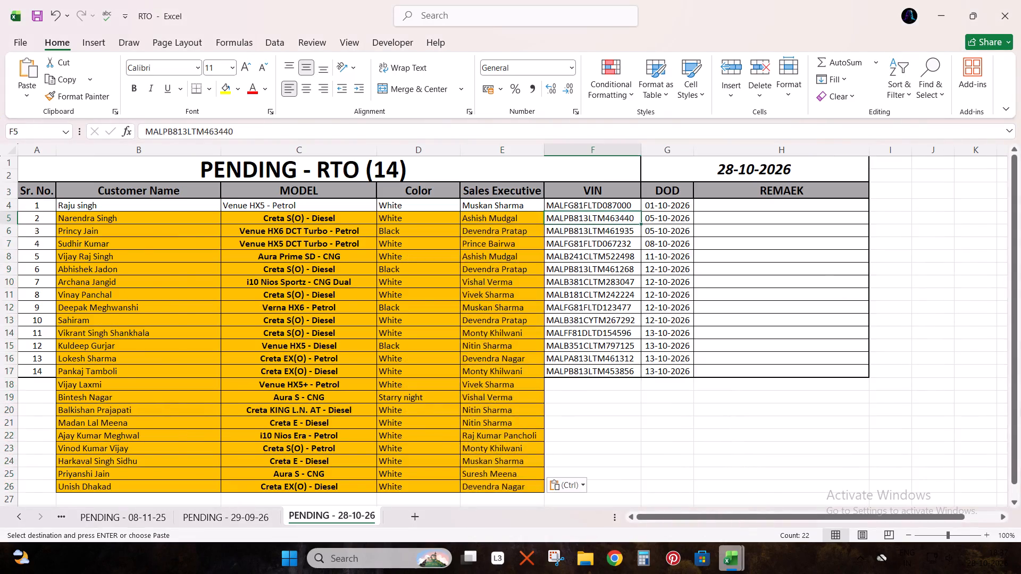
Copy the VINs E2:E23 from Sheet3 into the VIN column of PENDING - 28-10-26, starting at cell F5.
key("alt+Tab")
key("Up")
key("Left")
key("Left")
key("Down")
key("shift+Down")
key("ctrl+shift+Down")
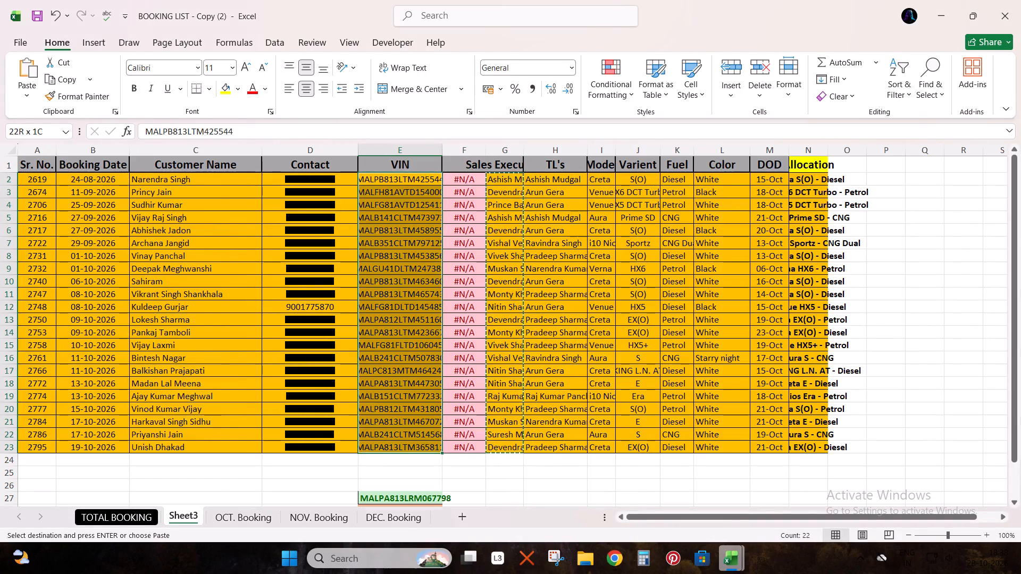
key("ctrl+c")
key("alt+Tab")
key("ctrl+v")
Copy the delivery dates M2:M23 from Sheet3 into the DOD column of PENDING - 28-10-26, starting at cell G5.
key("Right")
key("alt+Tab")
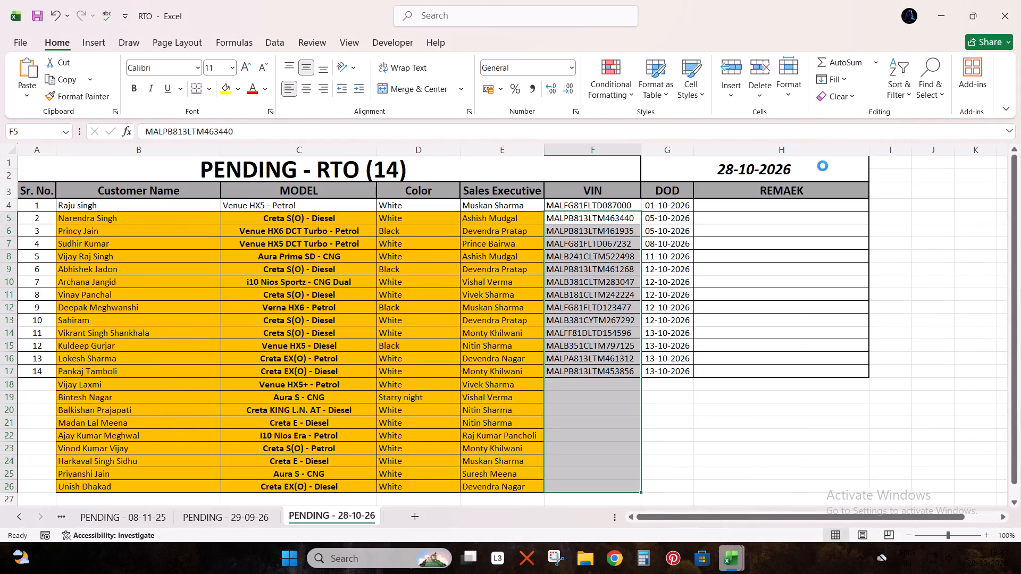
key("Right")
key("Right")
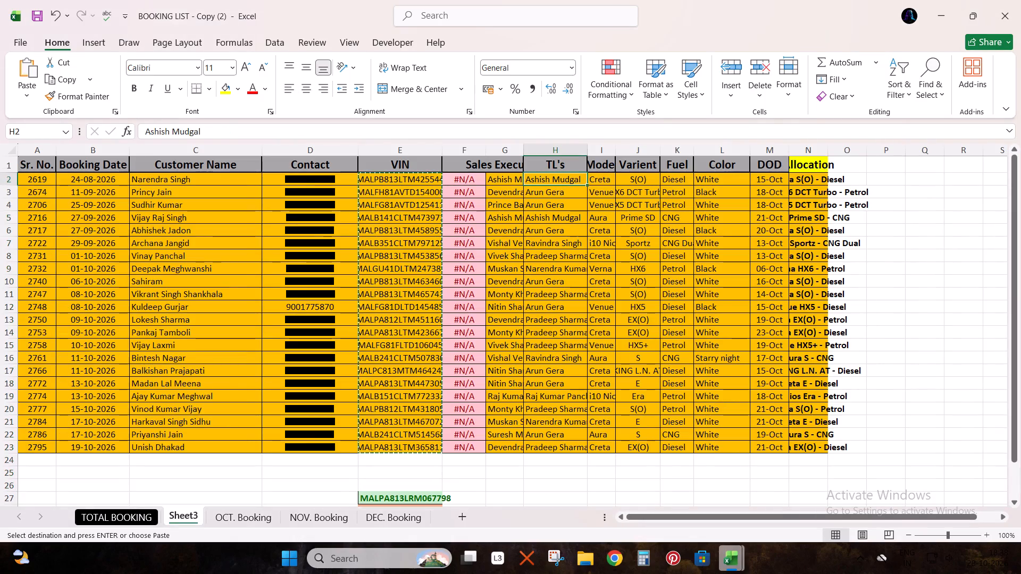
key("Right")
key("Down")
key("Left")
key("Up")
key("Right")
key("Right")
key("Up")
key("Right")
key("Right")
key("Right")
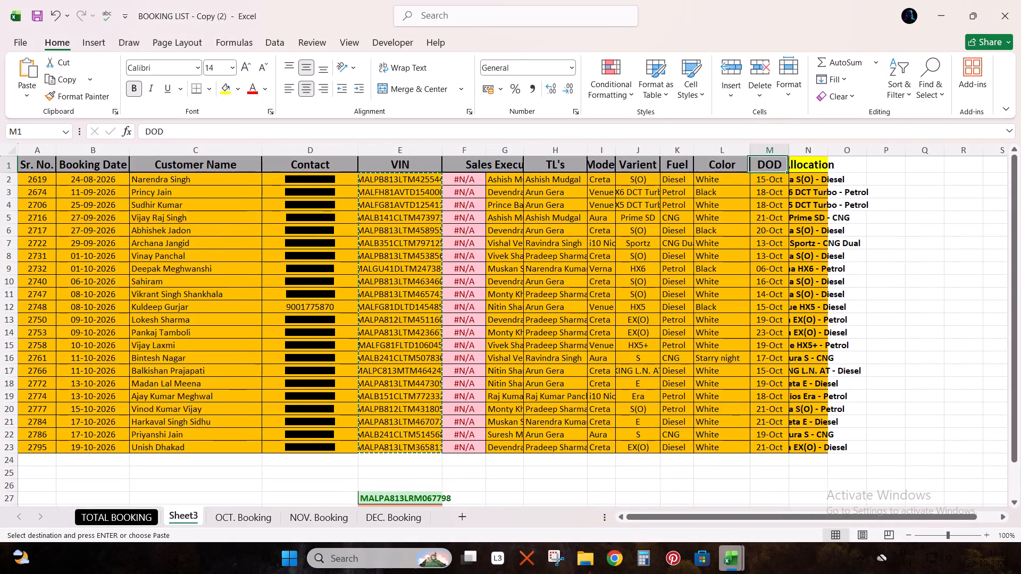
key("Down")
key("ctrl+shift+Down")
key("ctrl+c")
key("alt+Tab")
key("Right")
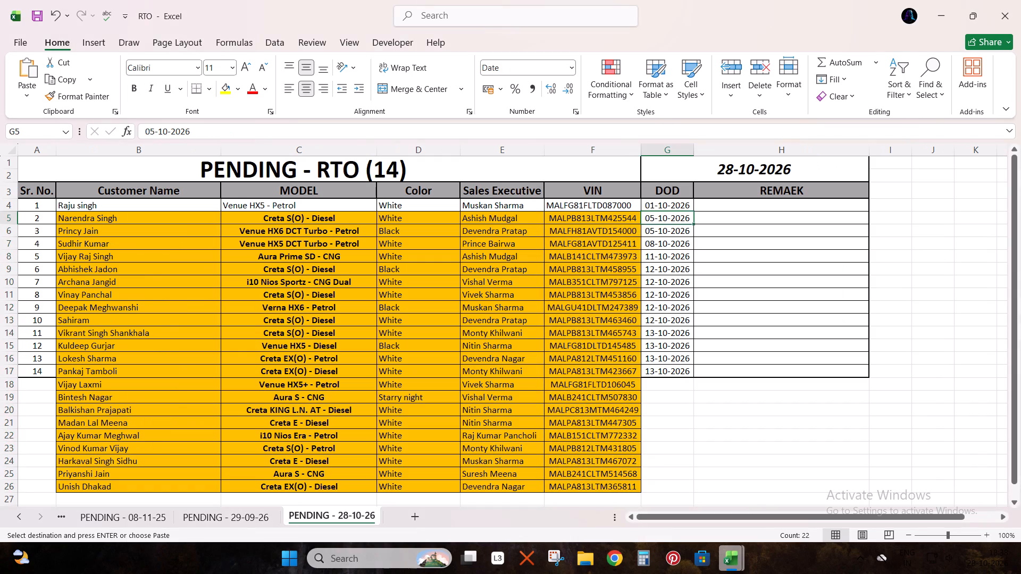
key("ctrl+v")
Copy the formatting of row 4 onto all the pasted rows down to row 26.
key("Up")
key("shift+space")
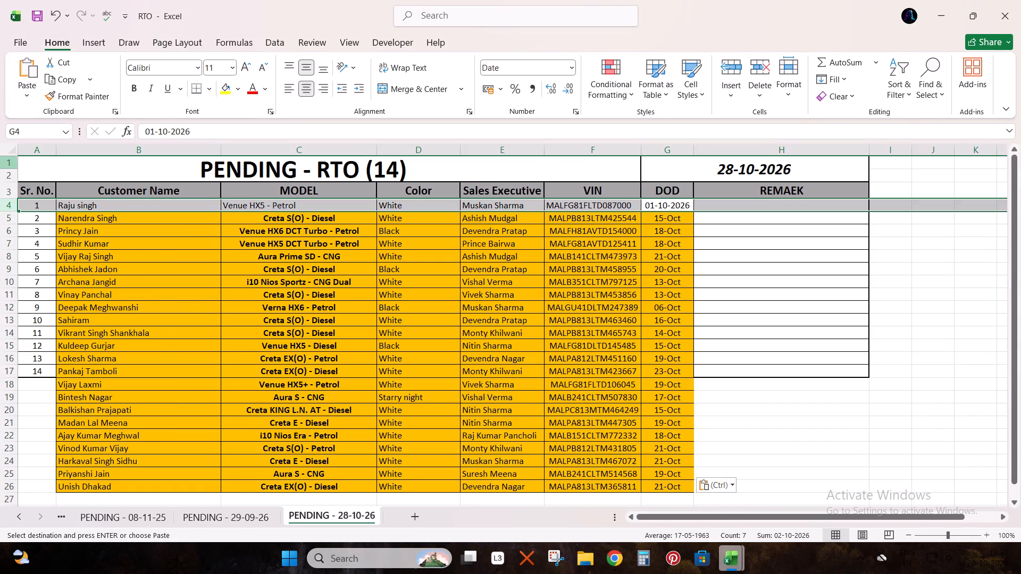
left_click(74, 95)
key("ctrl+shift+Down")
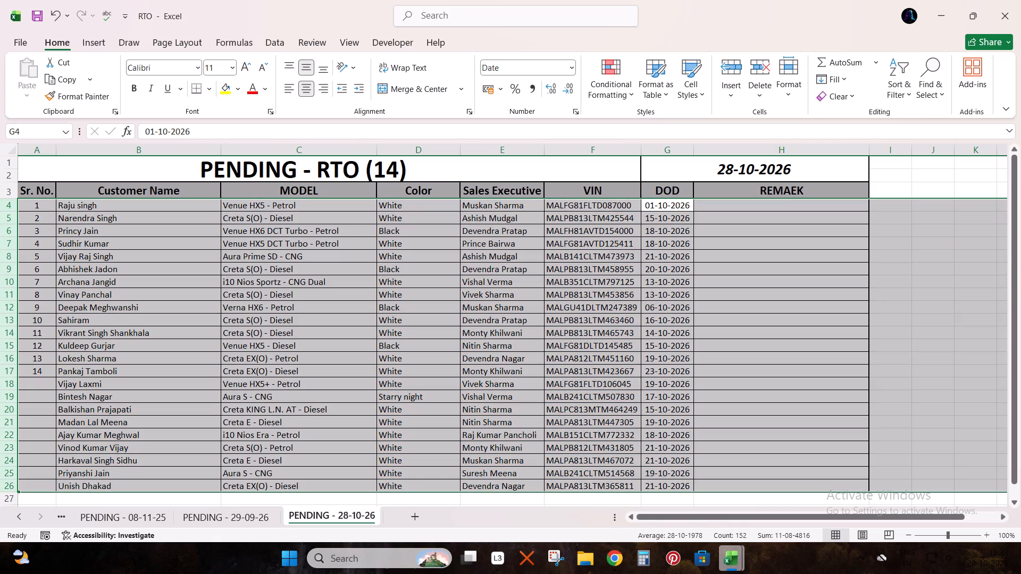
Delete row 4, the old entry above the newly pasted bookings.
left_click(79, 208)
key("shift+space")
key("ctrl+minus")
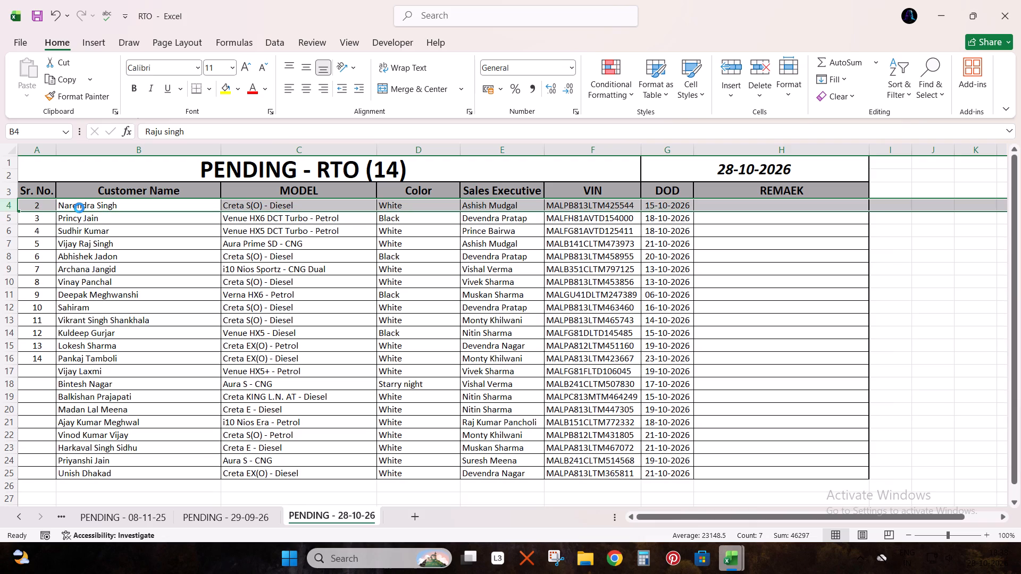
Renumber the Sr. No. column from 1 to 22 as a filled series in A4:A25.
key("Up")
key("Left")
key("Left")
key("Down")
key("1")
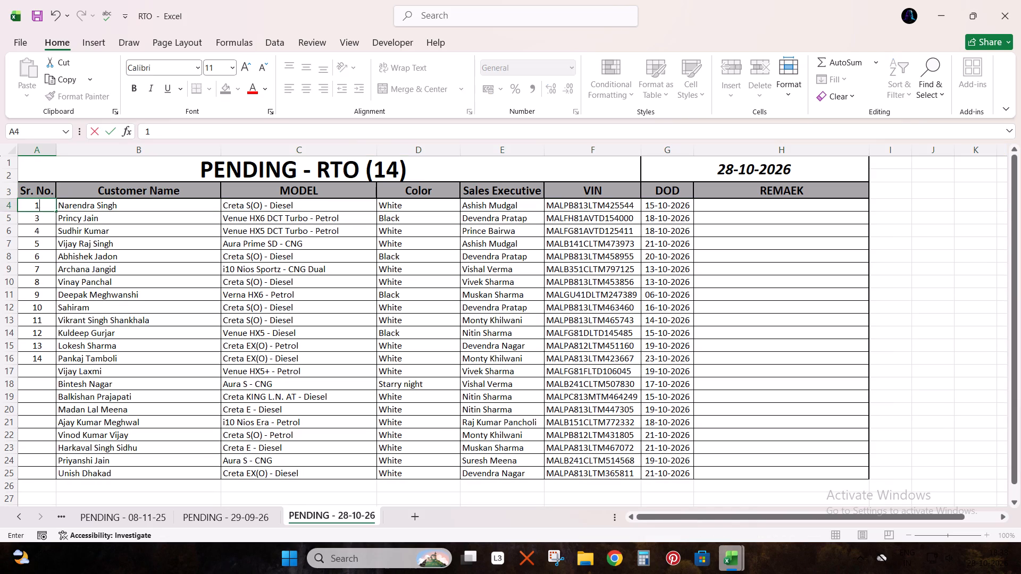
key("Return")
key("2")
key("Up")
key("Down")
left_click_drag(43, 209, 45, 217)
double_click(55, 222)
left_click_drag(54, 364, 57, 470)
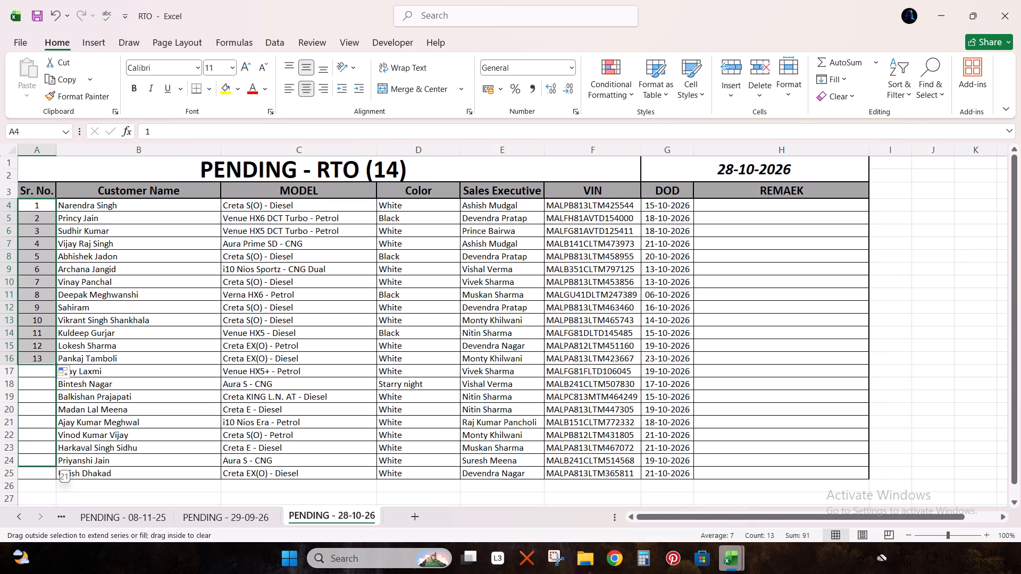
left_click_drag(57, 470, 57, 480)
Apply a thick outside border around the whole pending table, A1:H25.
left_click(153, 366)
key("ctrl+a")
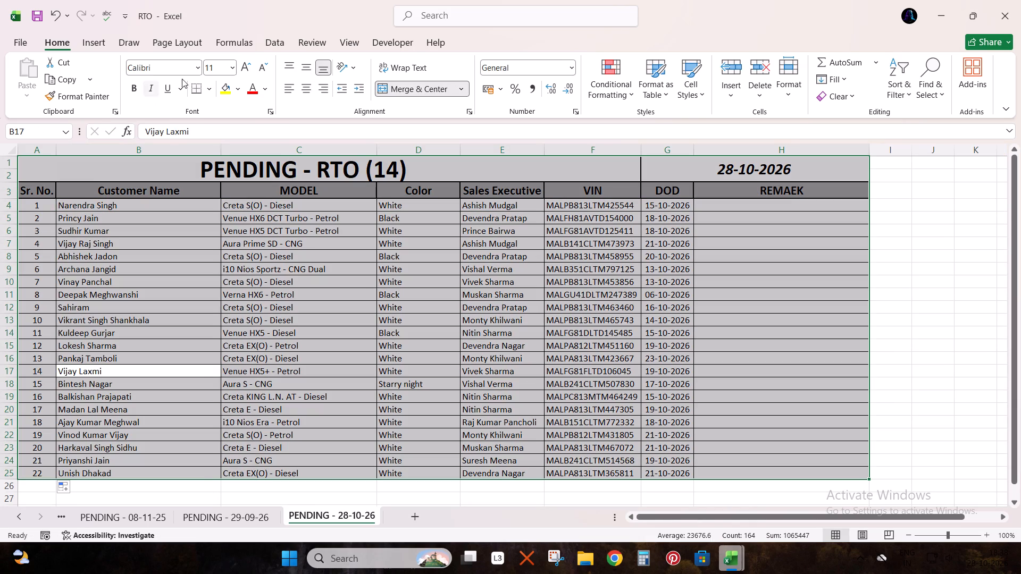
left_click(206, 88)
left_click(208, 256)
left_click(500, 251)
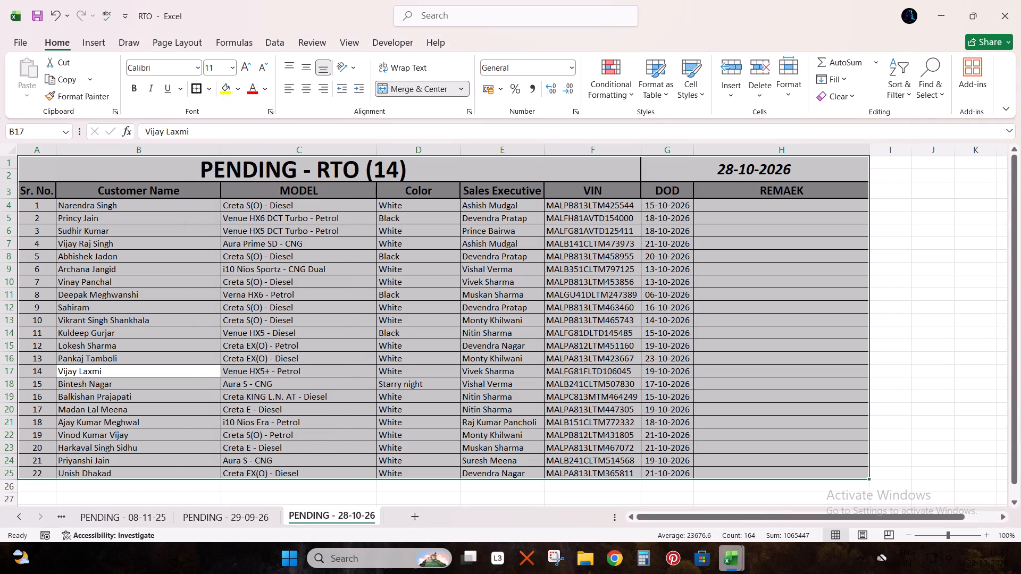
Change the table title to PENDING - RTO (22).
left_click(397, 179)
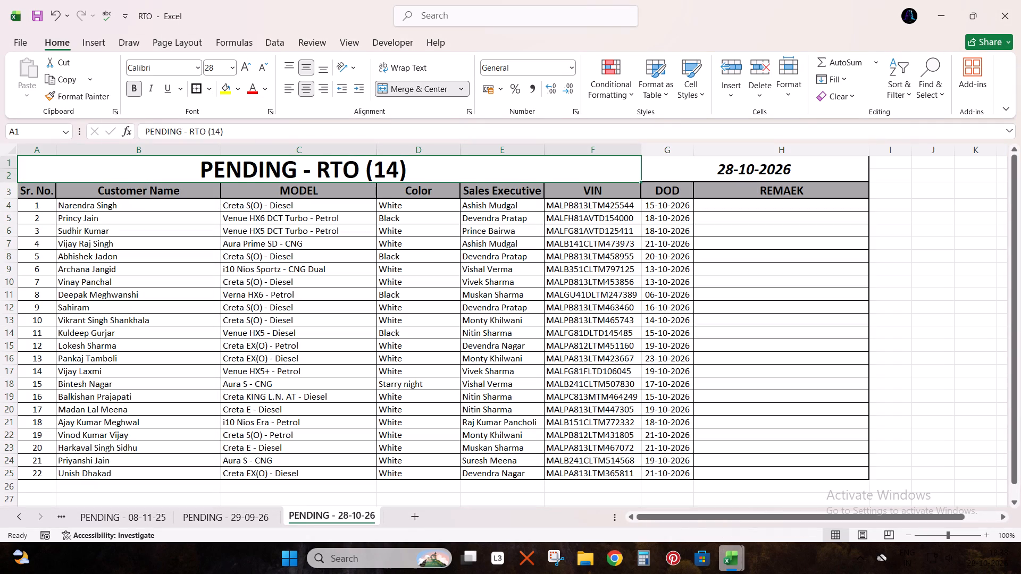
left_click(220, 132)
key("BackSpace")
key("BackSpace")
type("22")
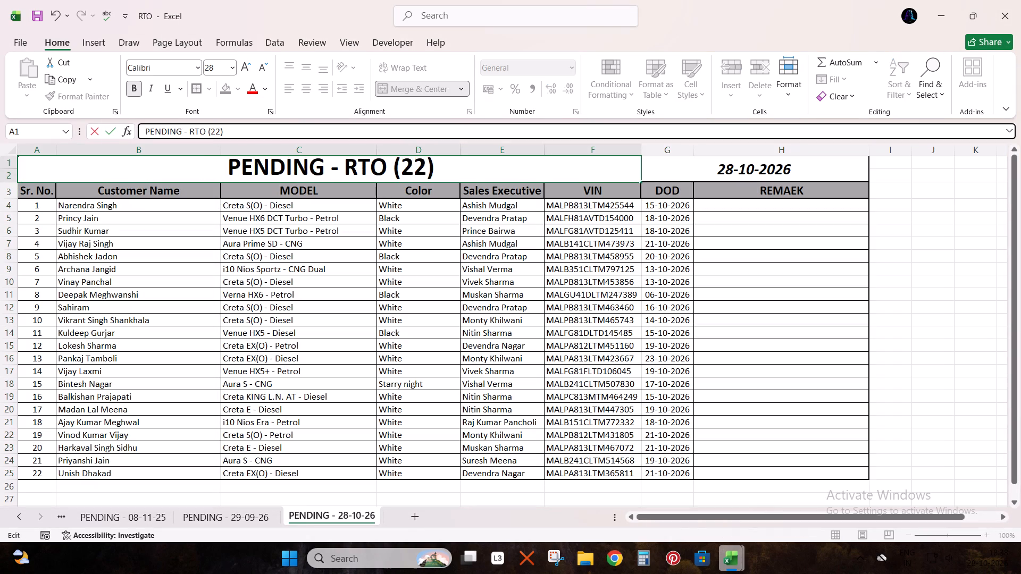
key("Return")
Save the RTO workbook.
left_click(491, 202)
key("ctrl+s")
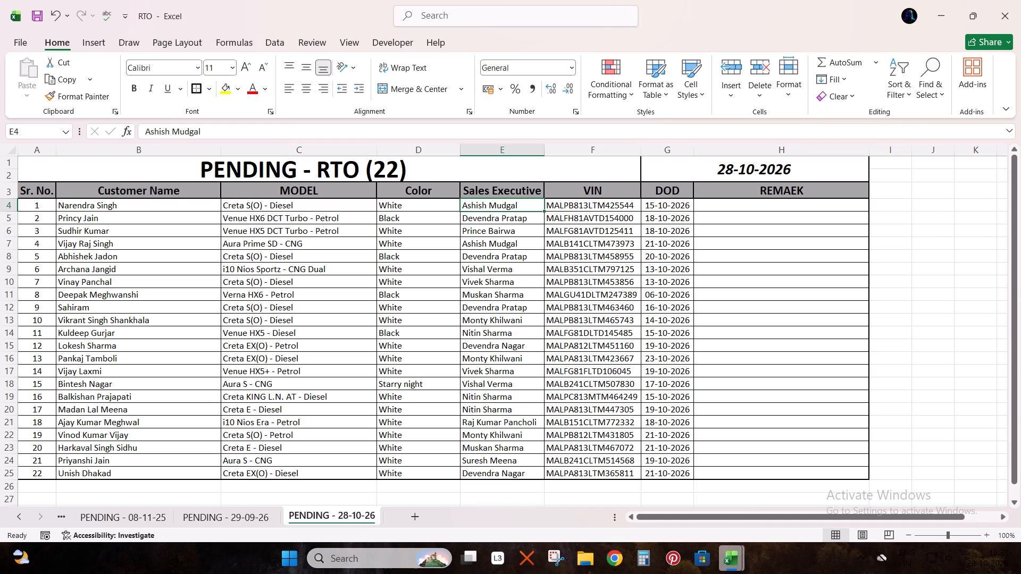
left_click(36, 18)
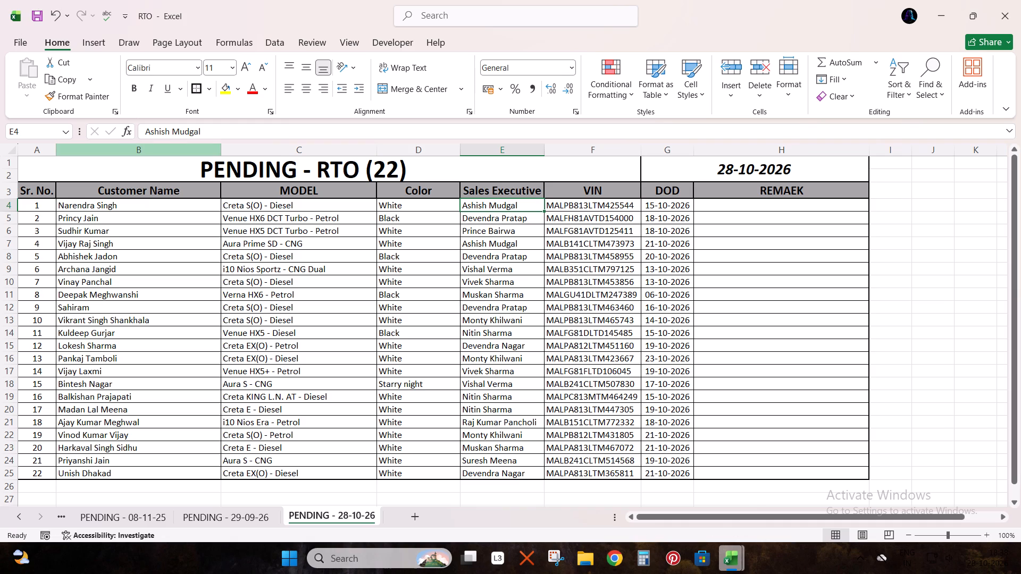
key("ctrl+s")
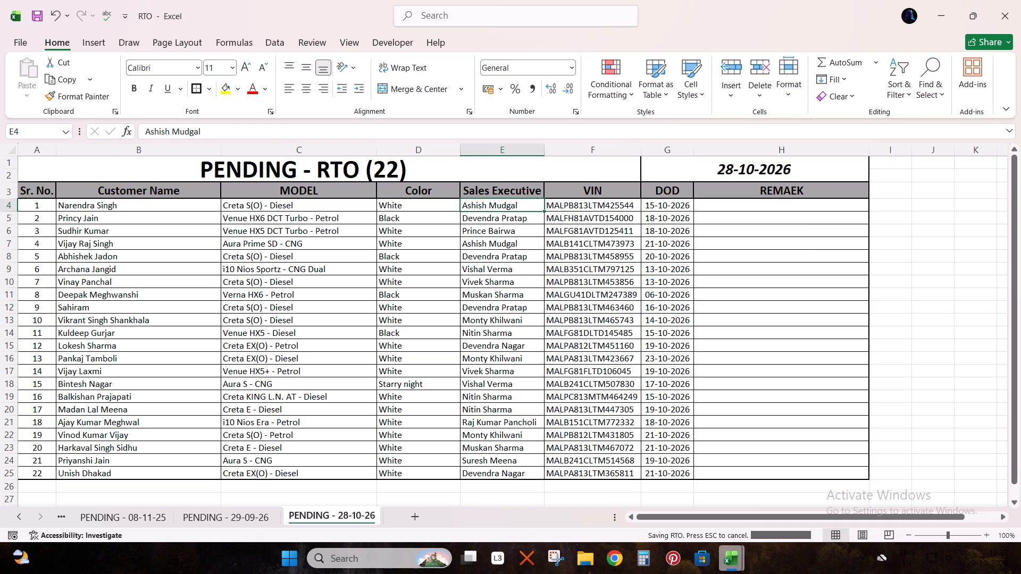
Select the whole PENDING - RTO table, A1:H25.
key("ctrl+a")
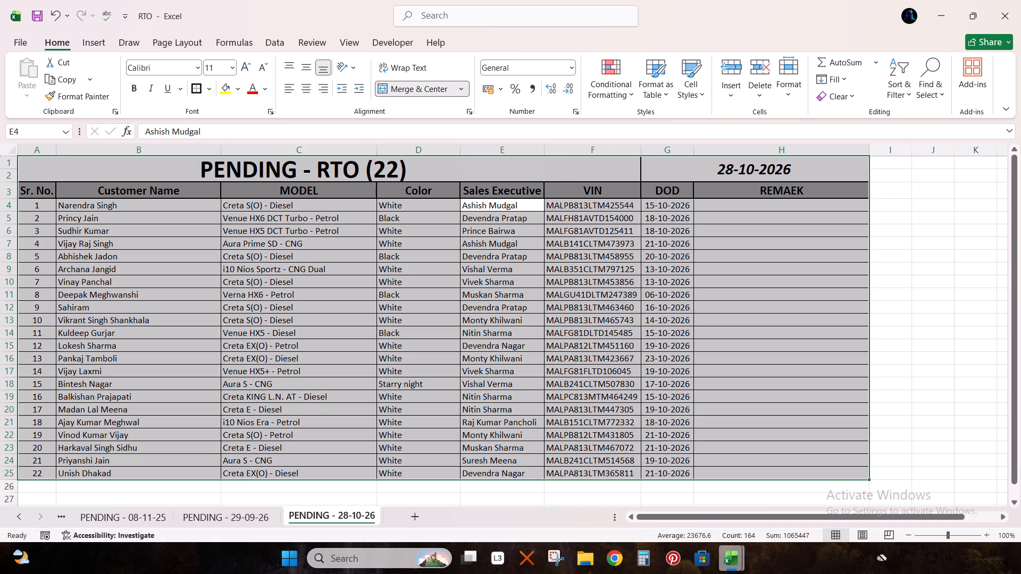
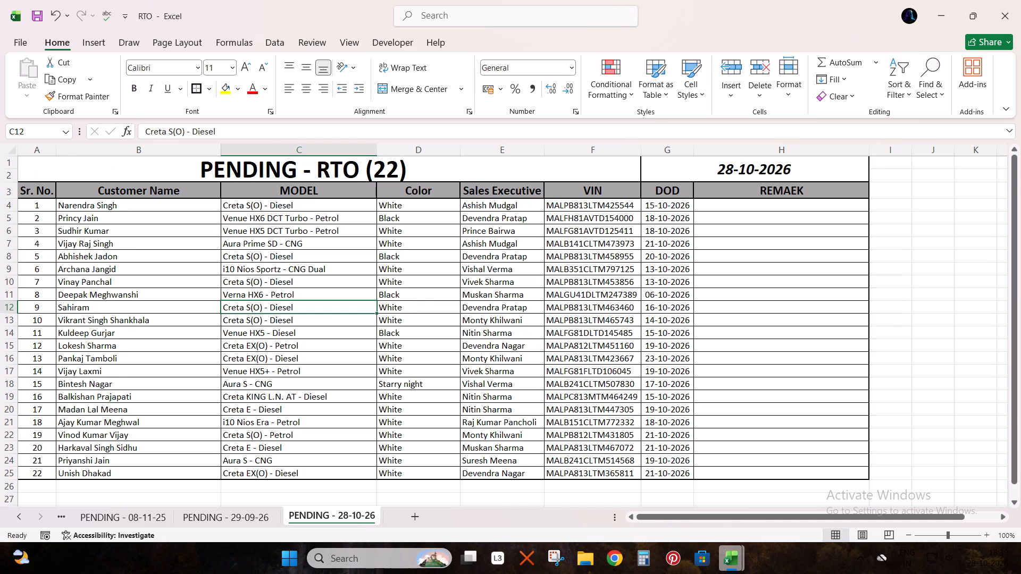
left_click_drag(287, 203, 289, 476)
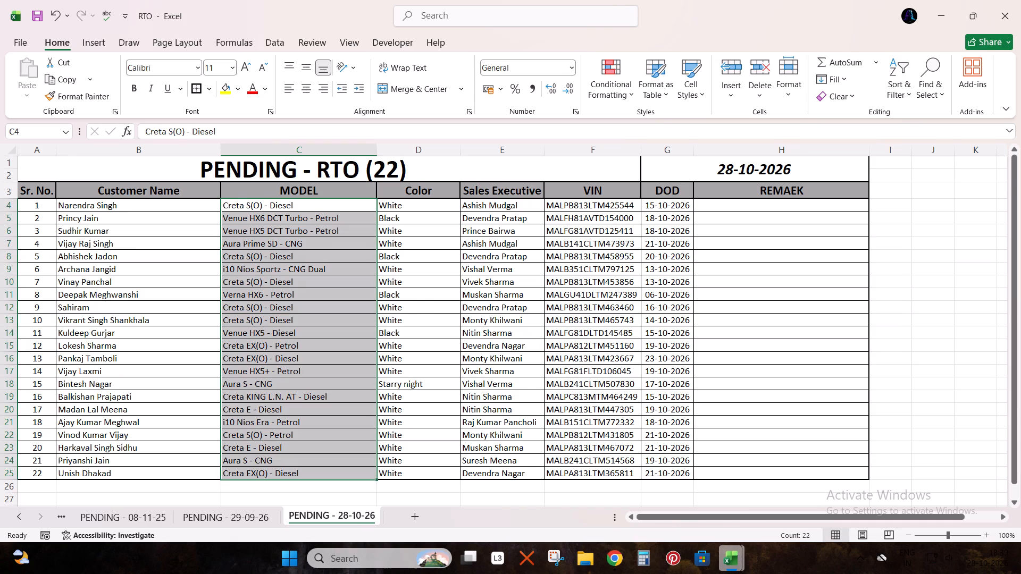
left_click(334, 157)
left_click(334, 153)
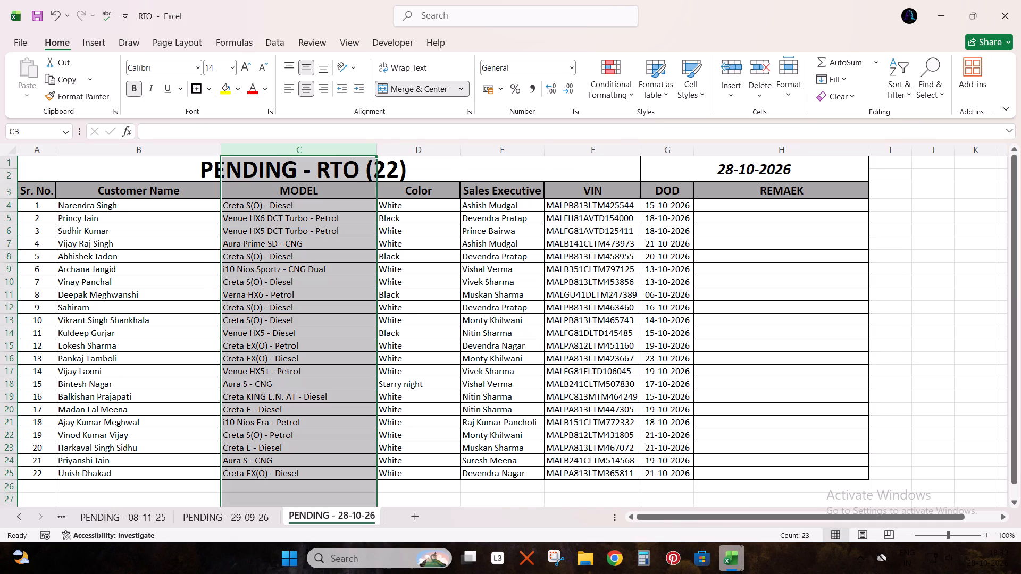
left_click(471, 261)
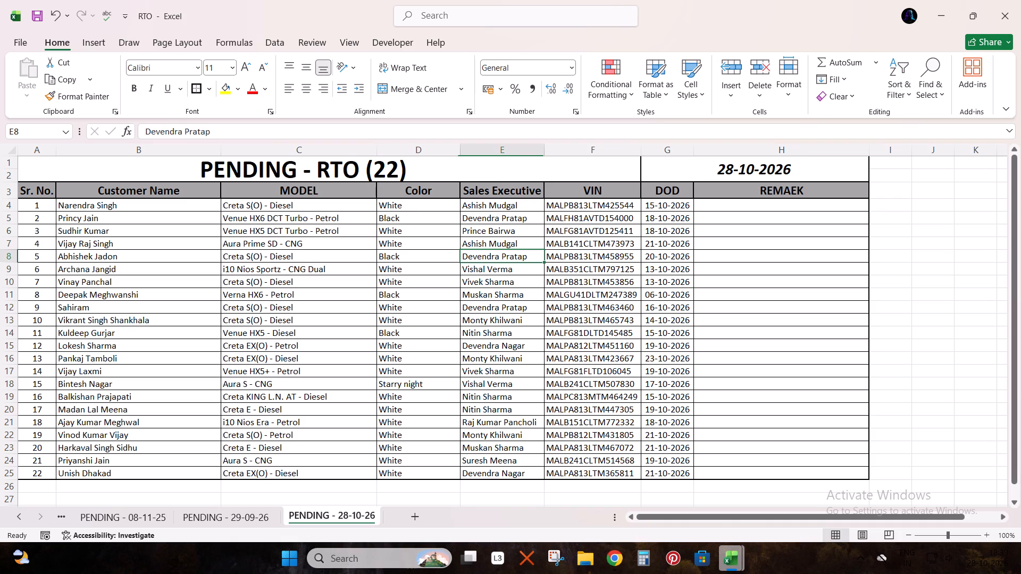
Save the RTO workbook.
left_click(39, 10)
Sort the pending booking rows 4 to 25 by DOD from oldest to newest.
left_click_drag(671, 201, 665, 474)
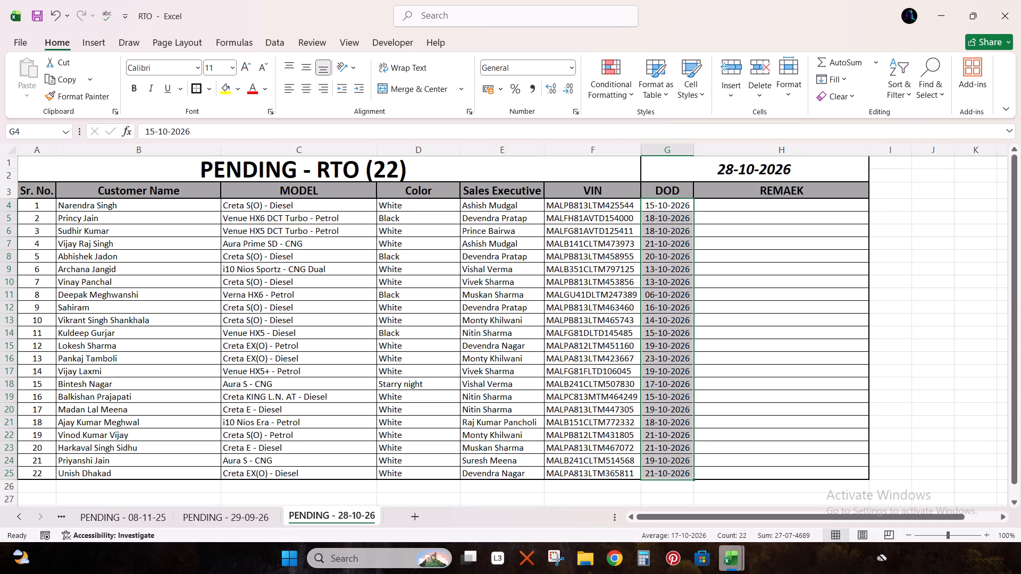
key("shift+space")
left_click(897, 86)
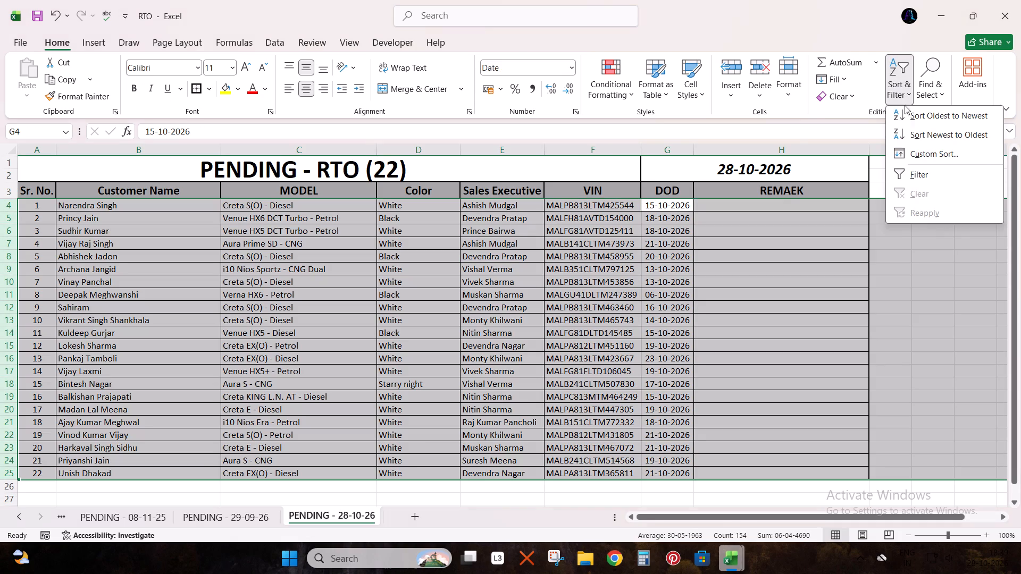
left_click(916, 132)
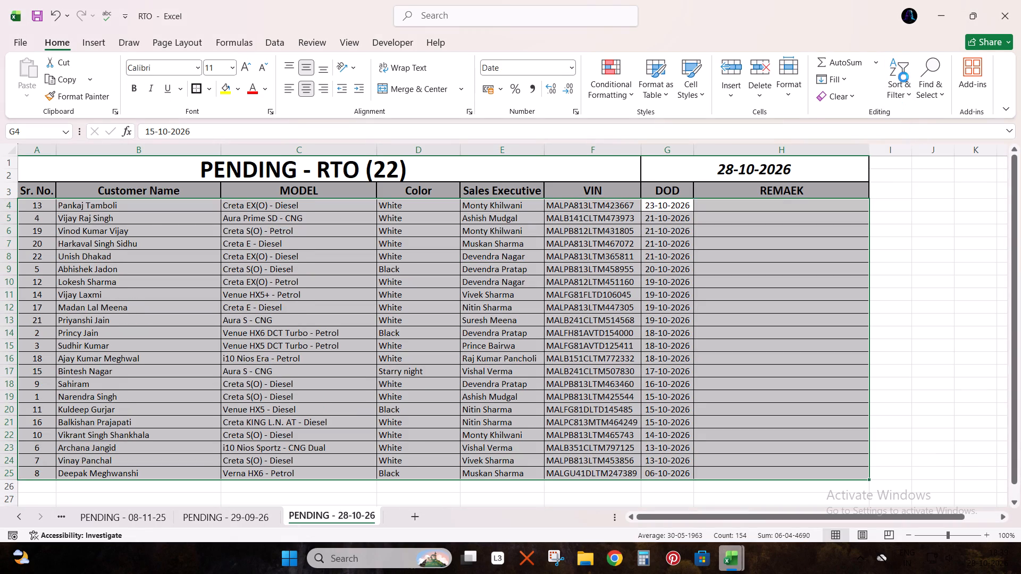
left_click(901, 87)
left_click(908, 120)
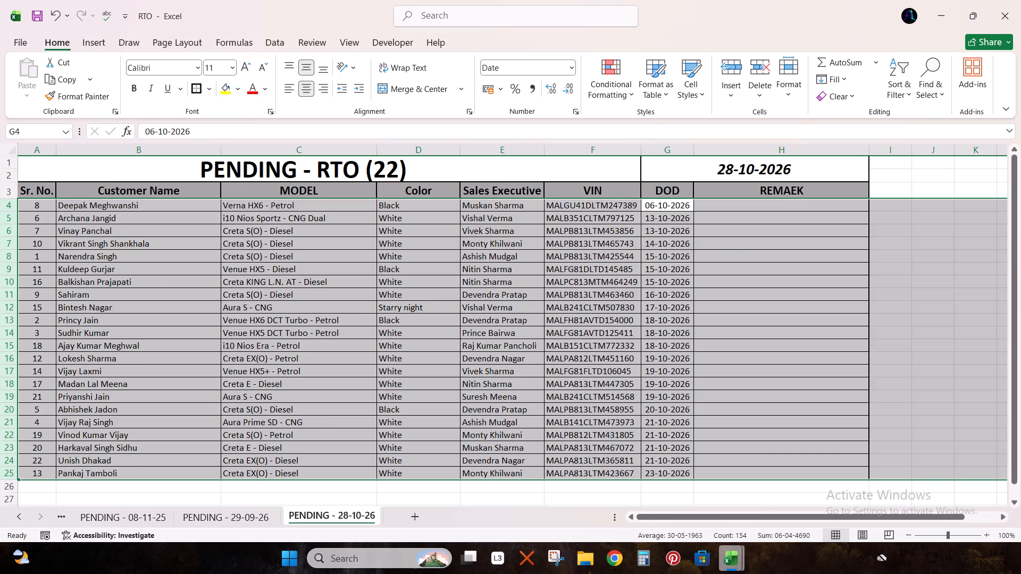
Renumber the Sr. No. column sequentially from 1 in A4 through 22 in A25.
left_click(36, 207)
key("1")
key("Return")
key("2")
key("Return")
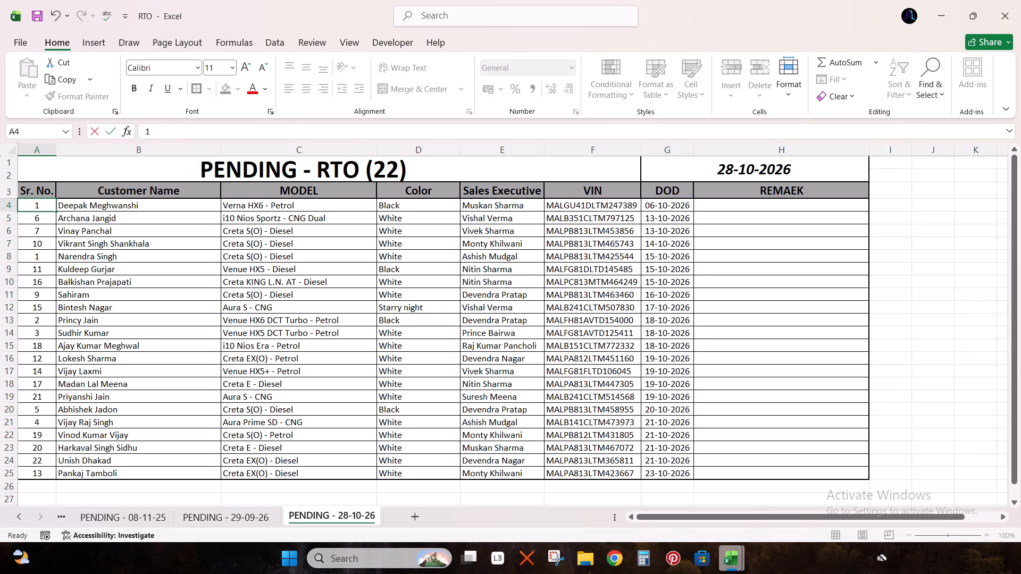
left_click_drag(41, 205, 43, 220)
left_click_drag(56, 222, 57, 462)
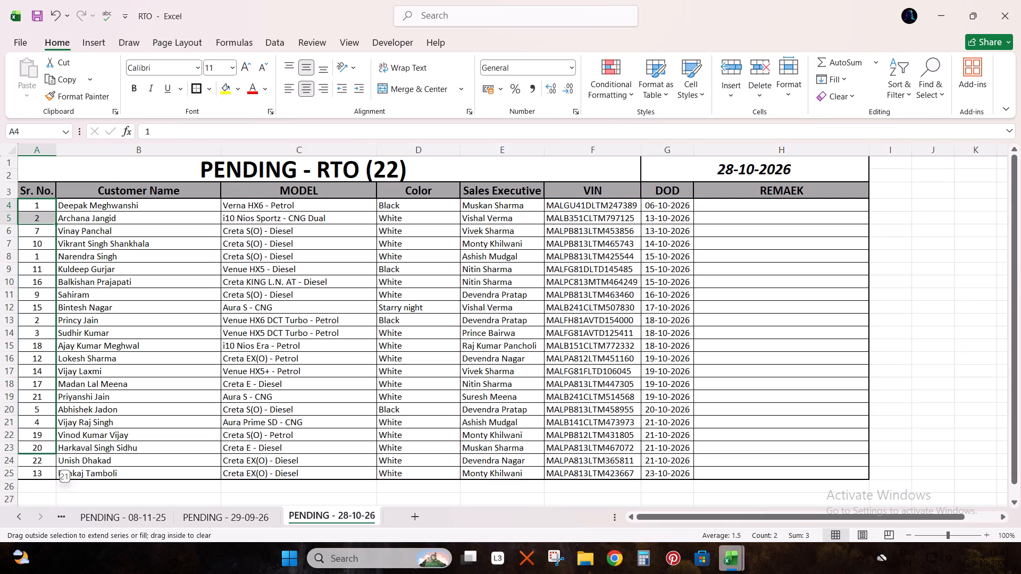
left_click_drag(57, 462, 57, 484)
Reapply the thick outside border around the whole PENDING - RTO table, A1:H25.
left_click(115, 411)
key("ctrl+a")
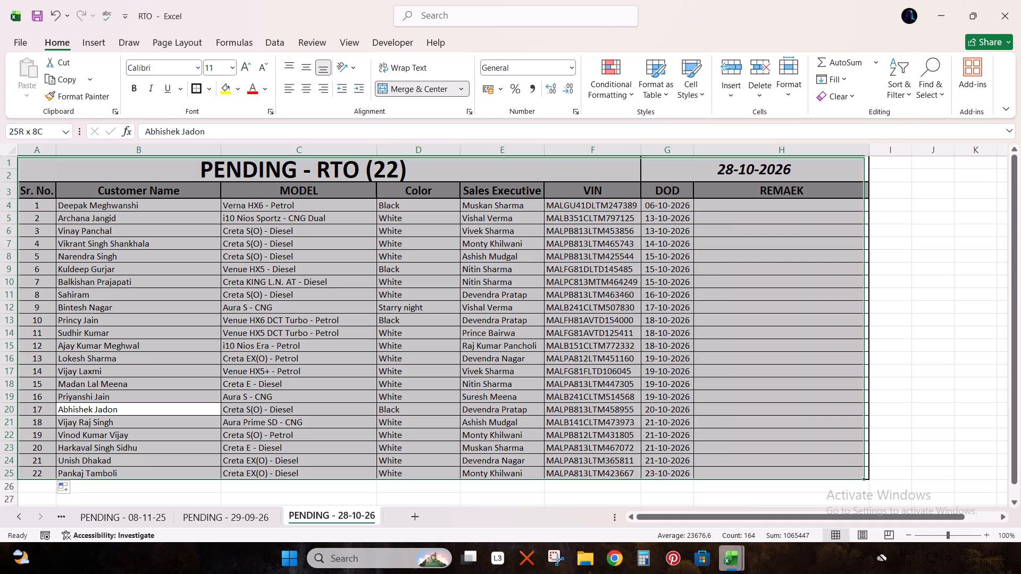
left_click(198, 91)
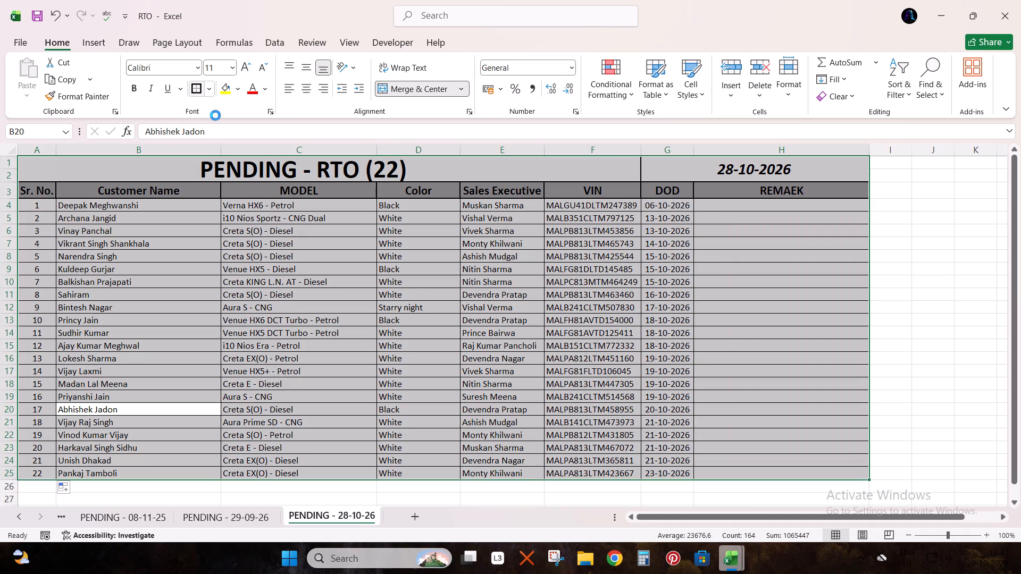
left_click(416, 293)
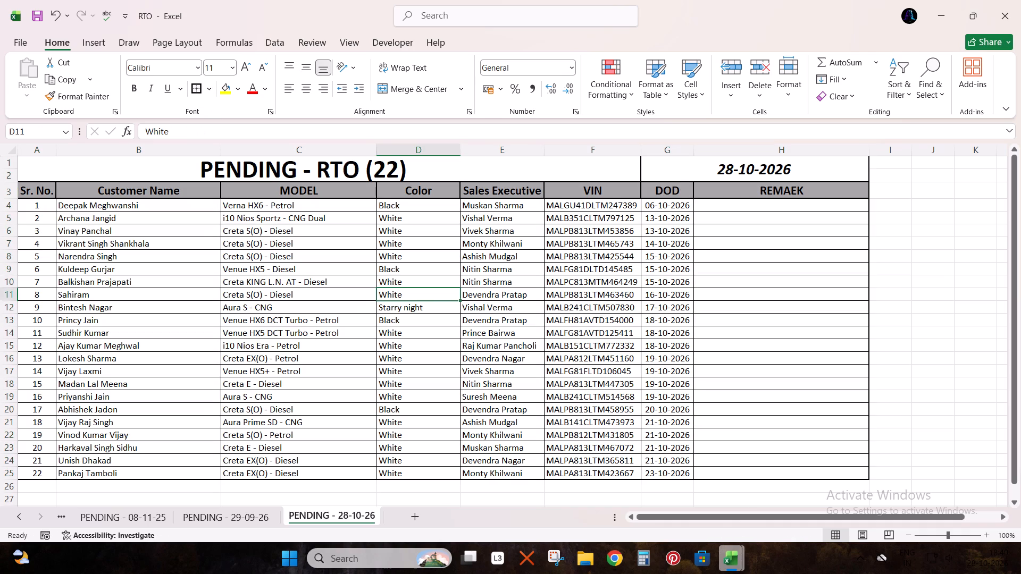
Check the sorted list through its last row and save the RTO workbook.
scroll(486, 328, "down", 1)
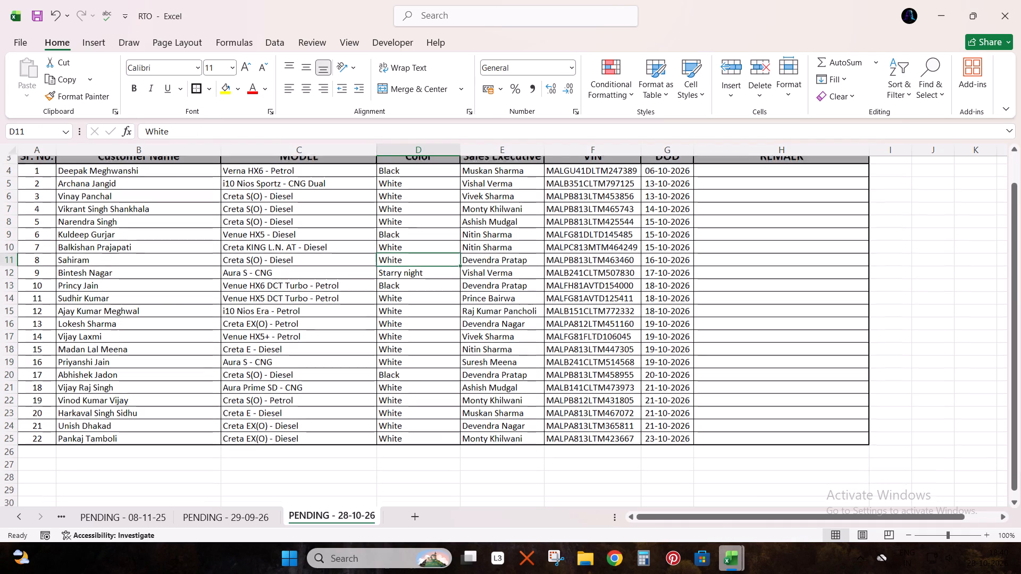
scroll(521, 325, "up", 3)
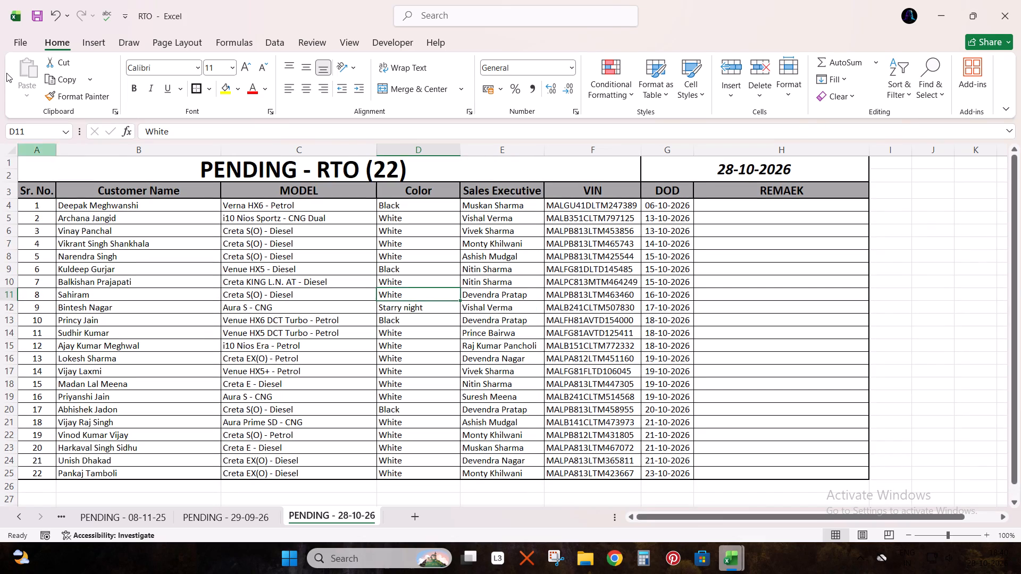
left_click(38, 14)
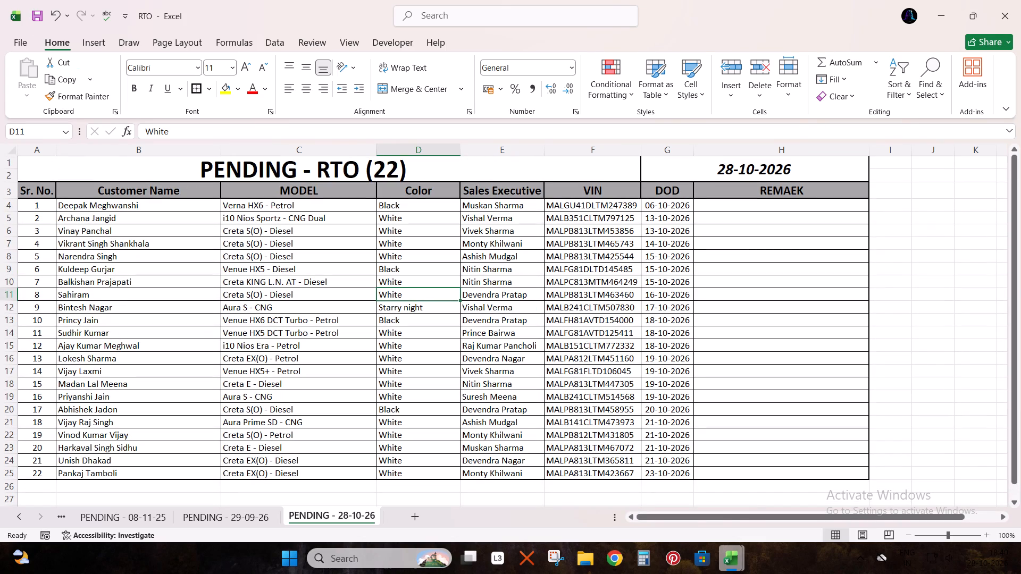
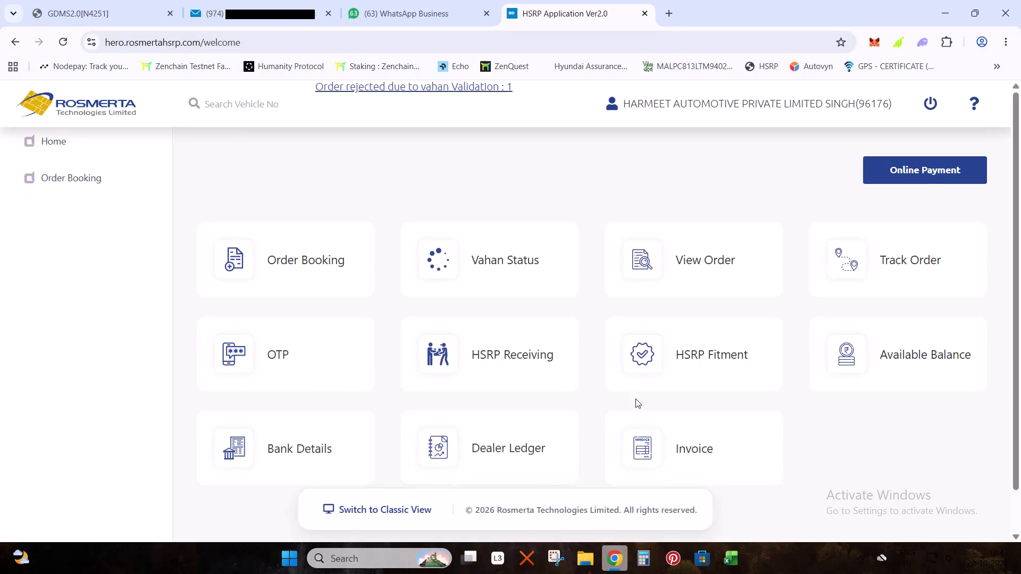
Check the HSRP Receiving entry page for available challan numbers, and return to the portal home page.
scroll(802, 374, "down", 2)
scroll(797, 379, "up", 3)
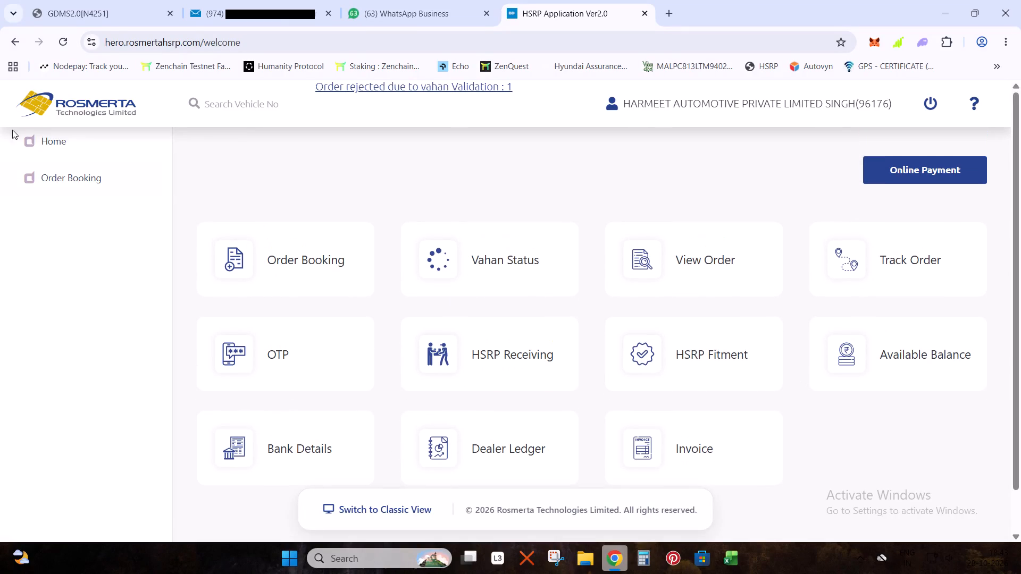
left_click(64, 149)
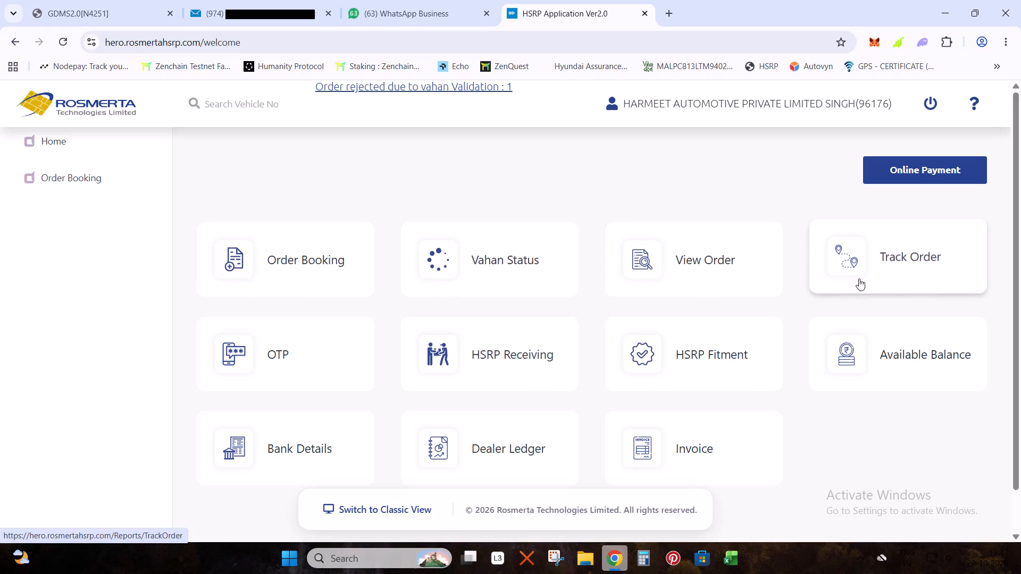
left_click(518, 359)
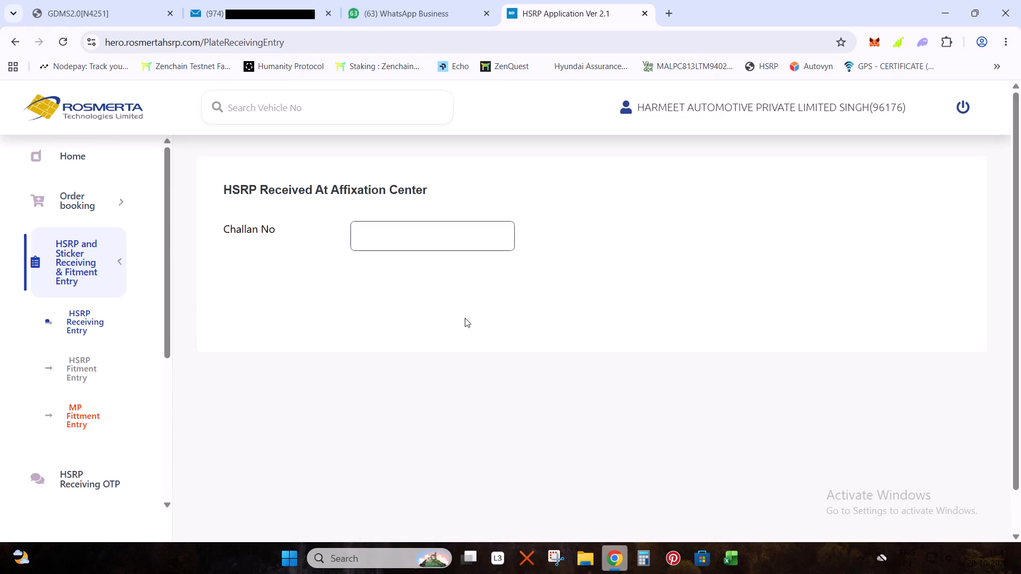
left_click(378, 234)
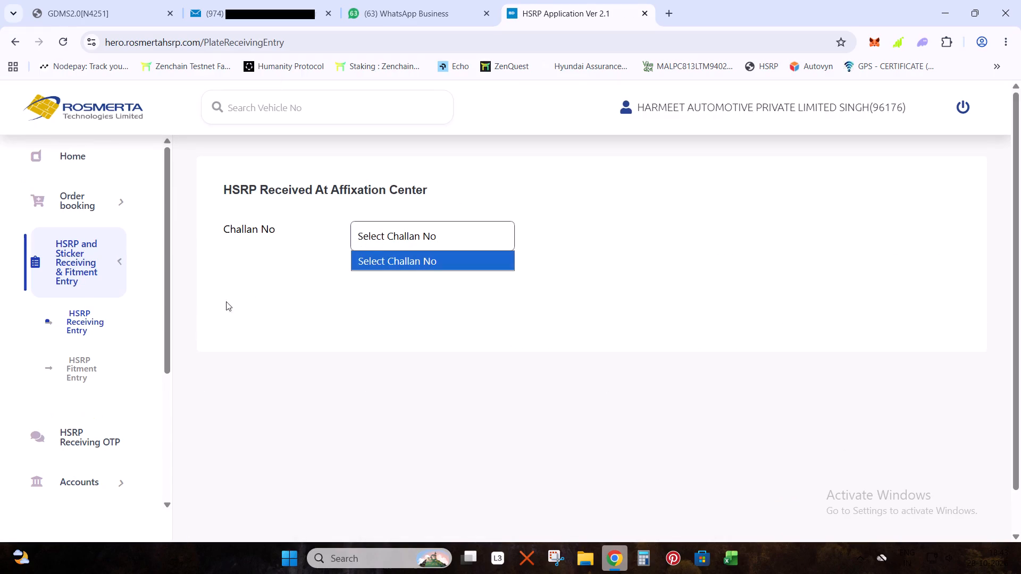
scroll(82, 426, "down", 7)
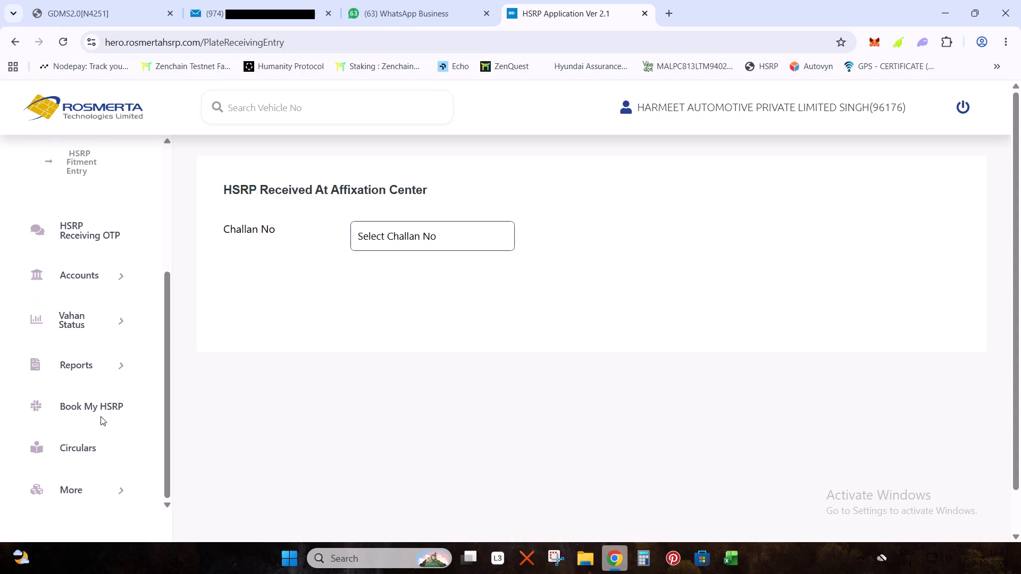
scroll(101, 413, "up", 9)
left_click(72, 158)
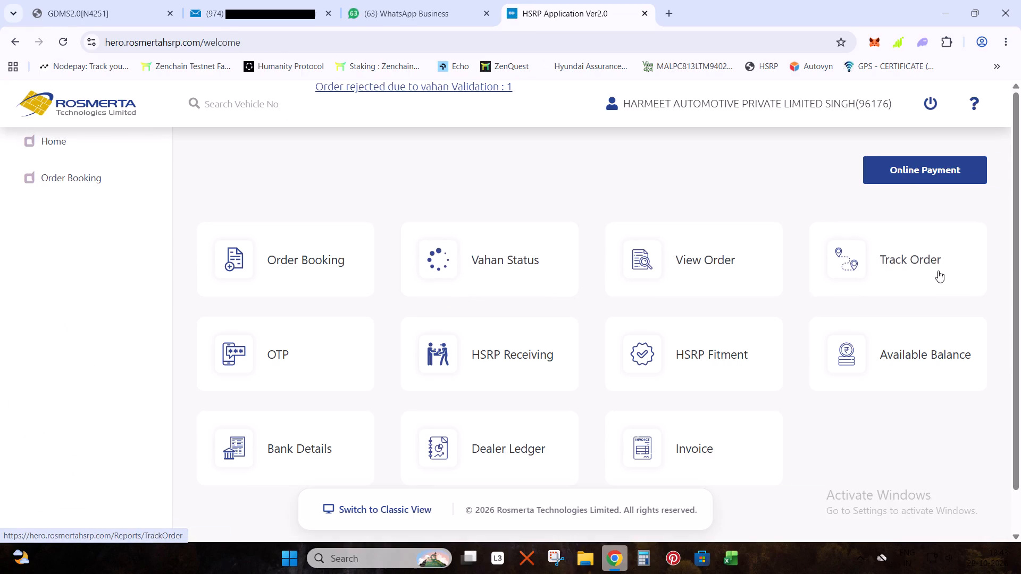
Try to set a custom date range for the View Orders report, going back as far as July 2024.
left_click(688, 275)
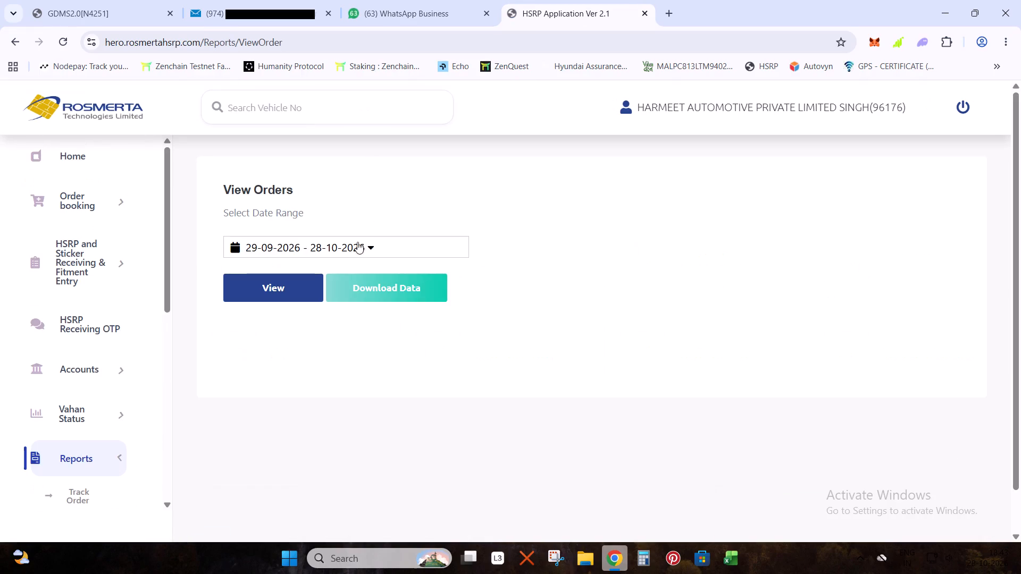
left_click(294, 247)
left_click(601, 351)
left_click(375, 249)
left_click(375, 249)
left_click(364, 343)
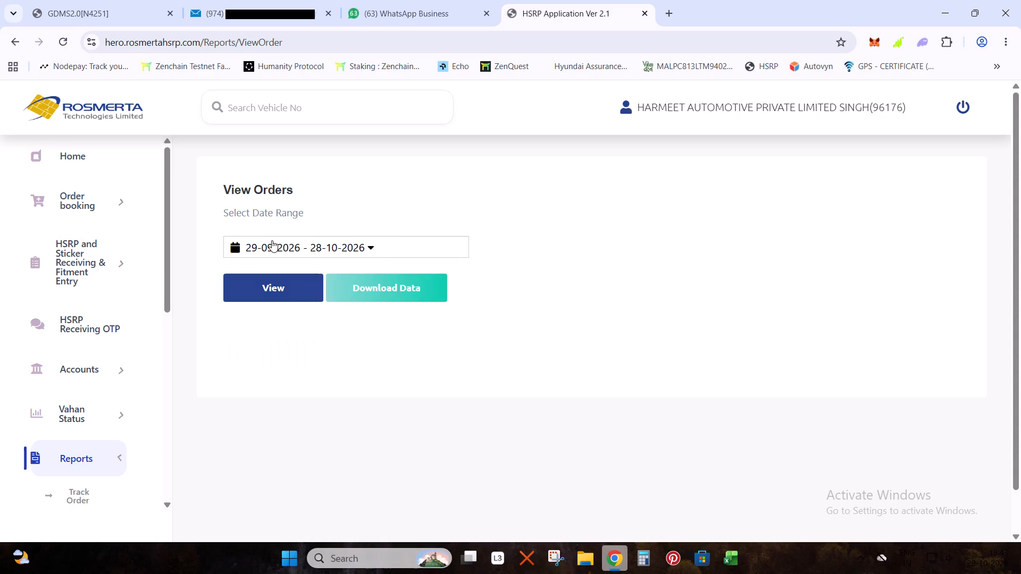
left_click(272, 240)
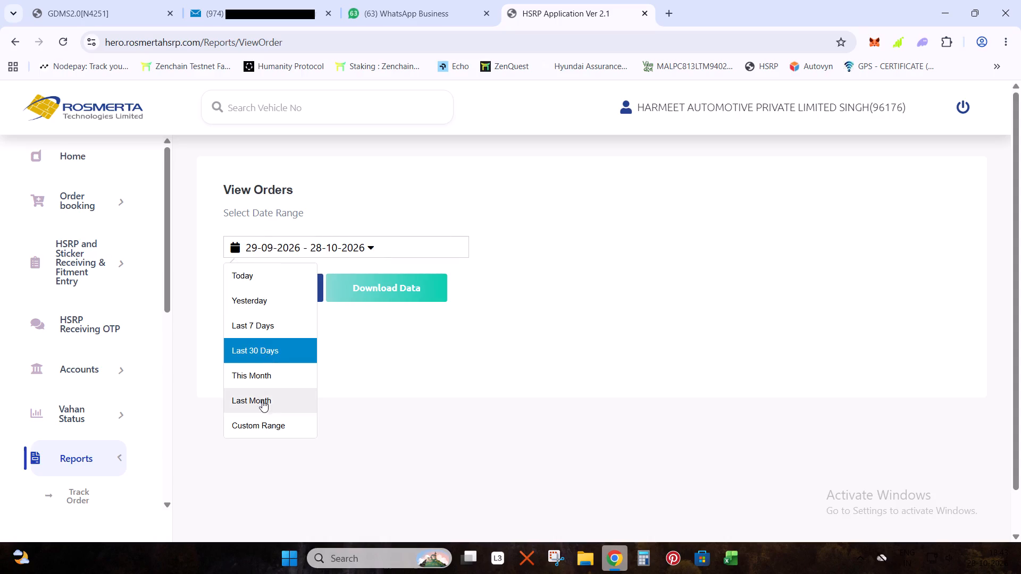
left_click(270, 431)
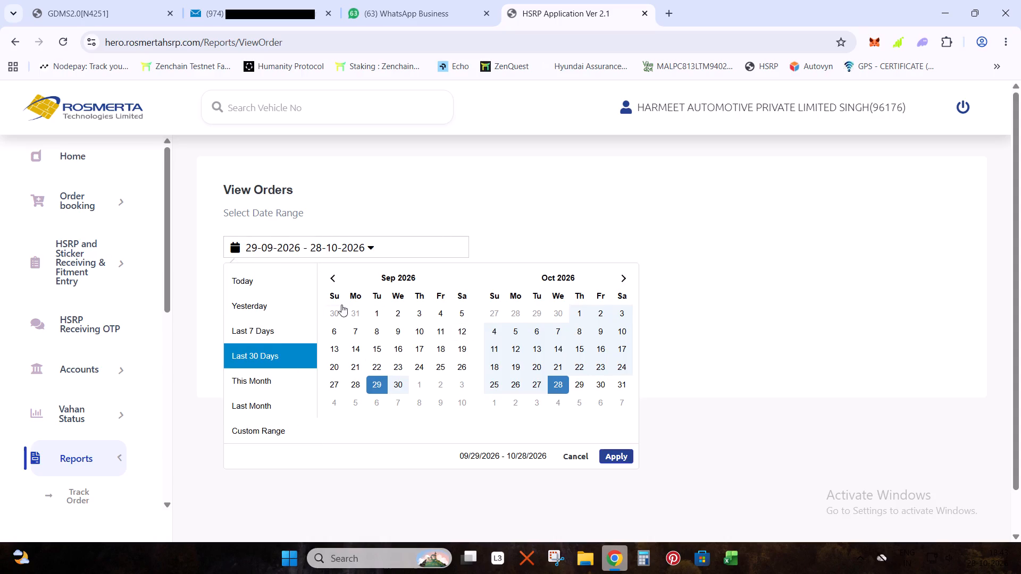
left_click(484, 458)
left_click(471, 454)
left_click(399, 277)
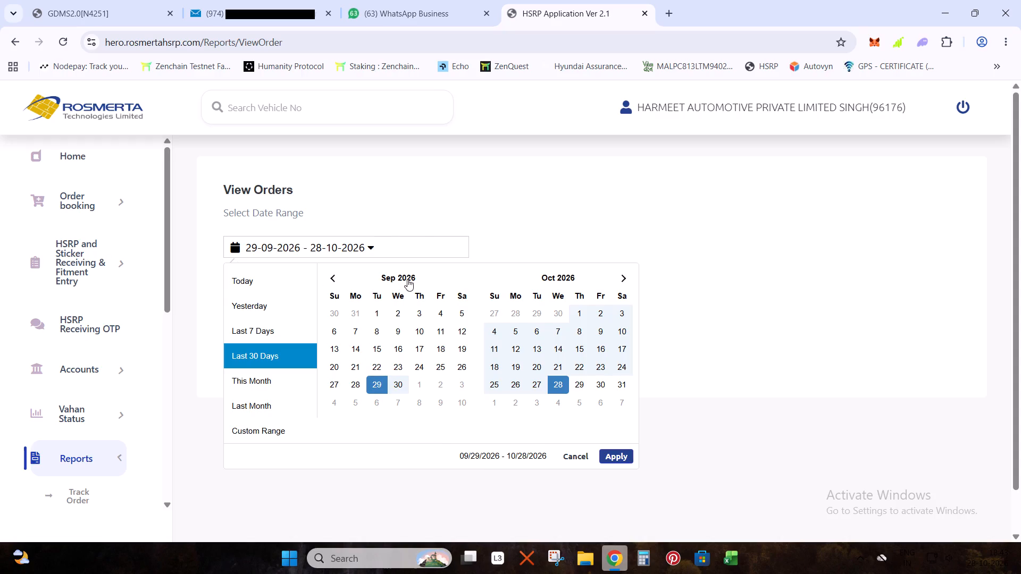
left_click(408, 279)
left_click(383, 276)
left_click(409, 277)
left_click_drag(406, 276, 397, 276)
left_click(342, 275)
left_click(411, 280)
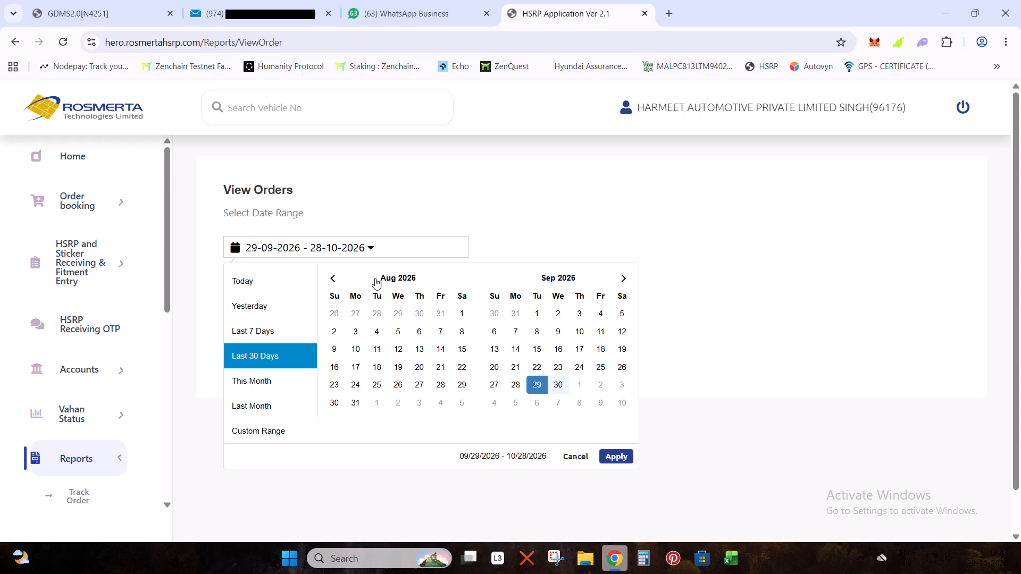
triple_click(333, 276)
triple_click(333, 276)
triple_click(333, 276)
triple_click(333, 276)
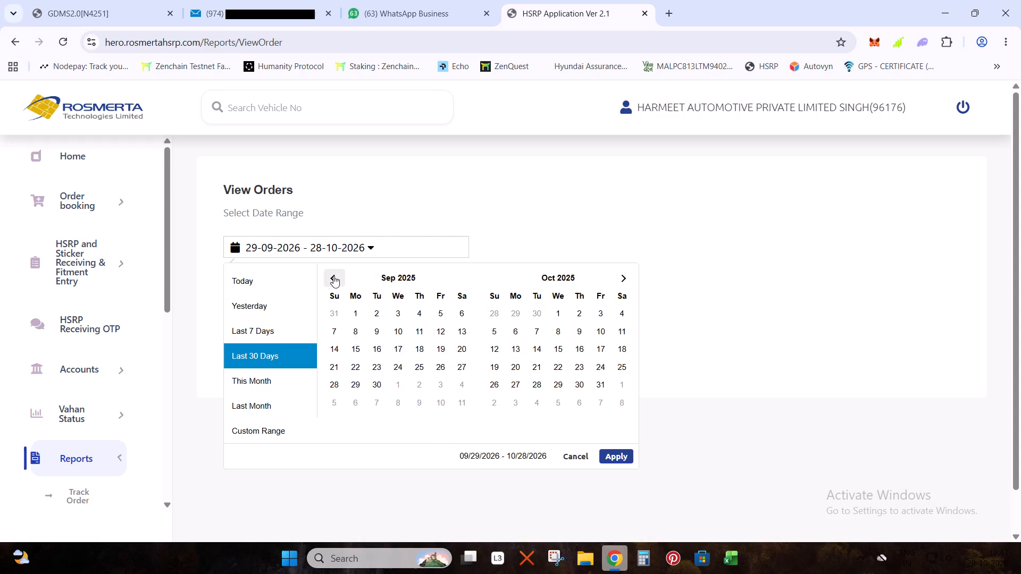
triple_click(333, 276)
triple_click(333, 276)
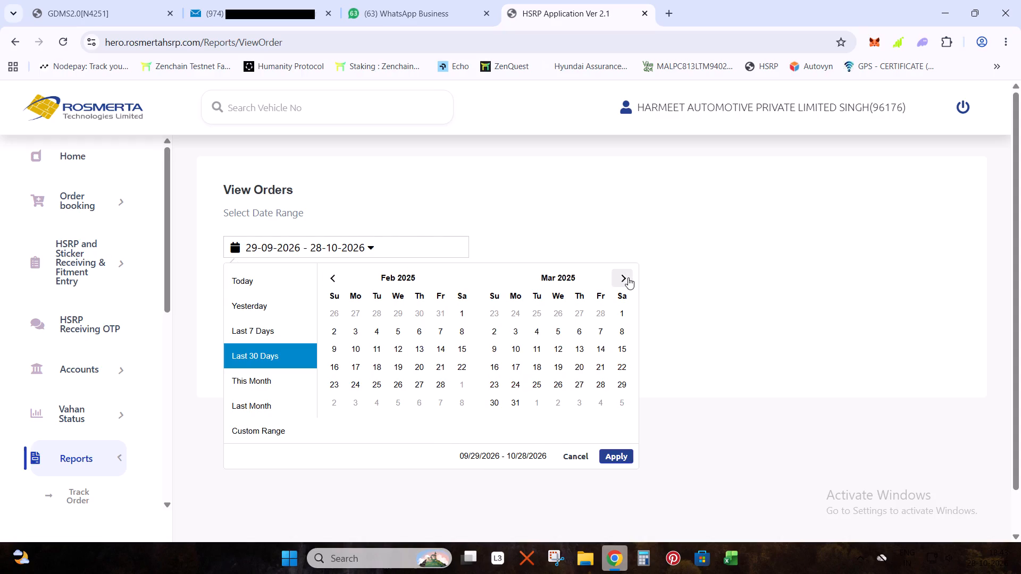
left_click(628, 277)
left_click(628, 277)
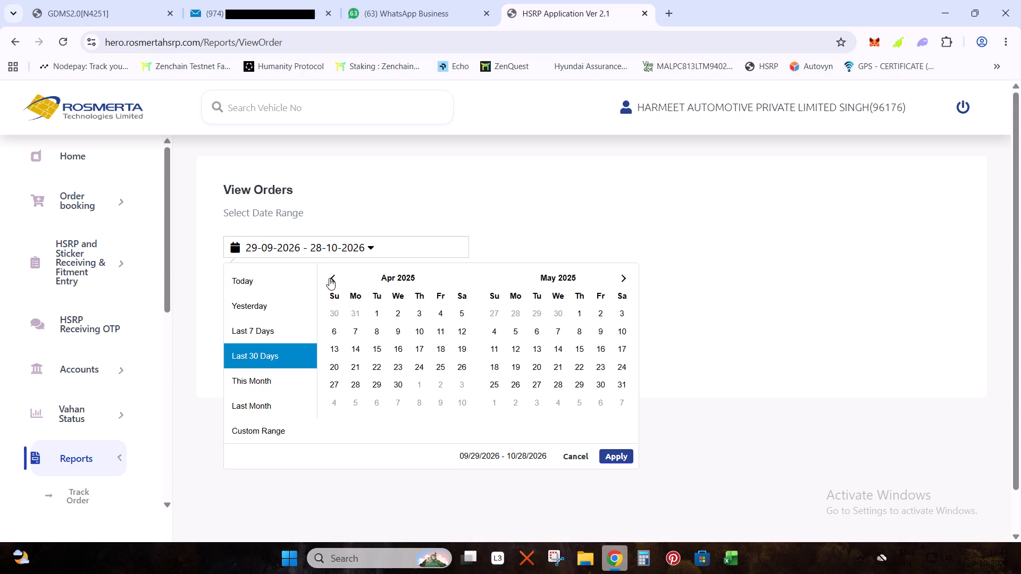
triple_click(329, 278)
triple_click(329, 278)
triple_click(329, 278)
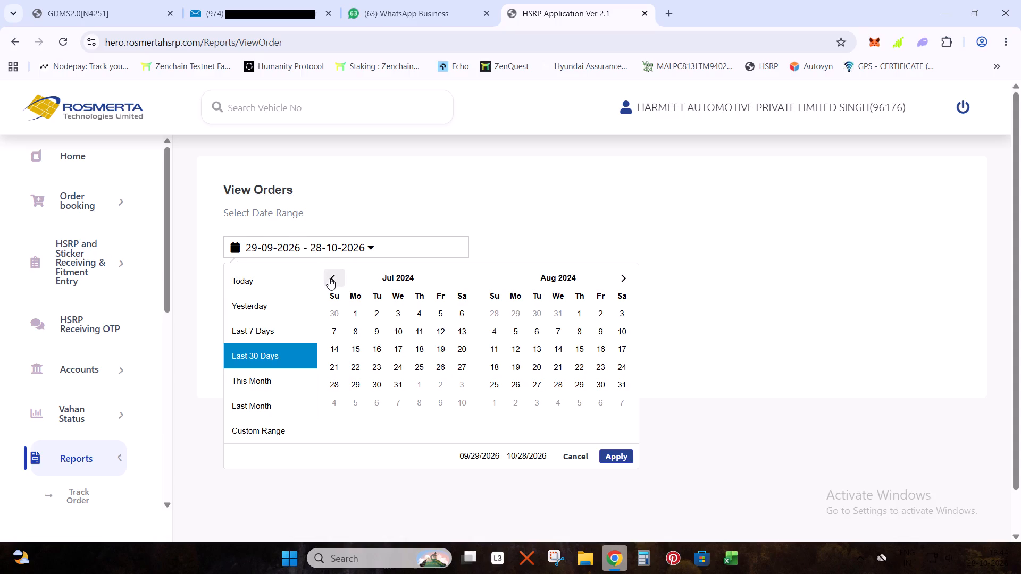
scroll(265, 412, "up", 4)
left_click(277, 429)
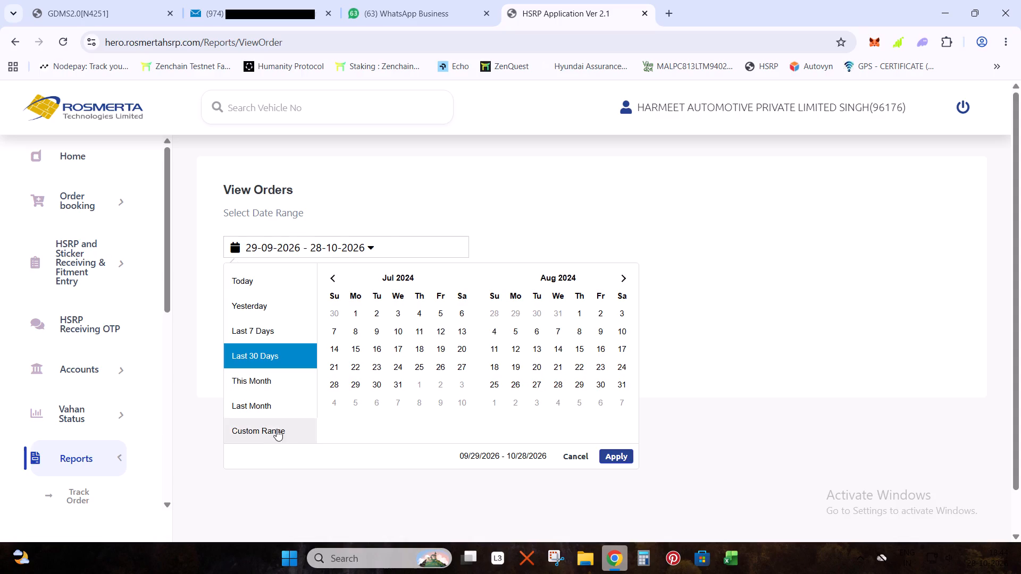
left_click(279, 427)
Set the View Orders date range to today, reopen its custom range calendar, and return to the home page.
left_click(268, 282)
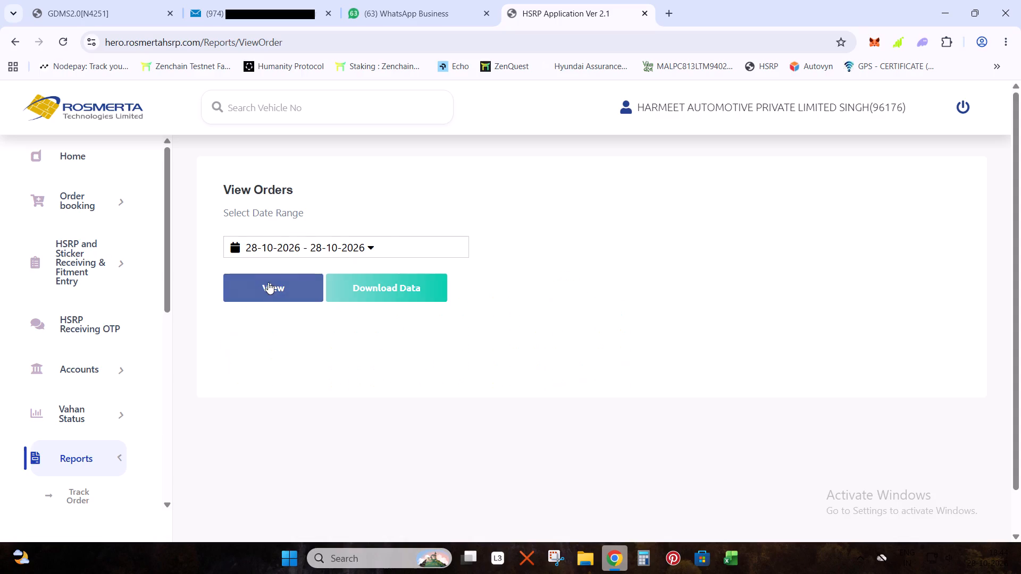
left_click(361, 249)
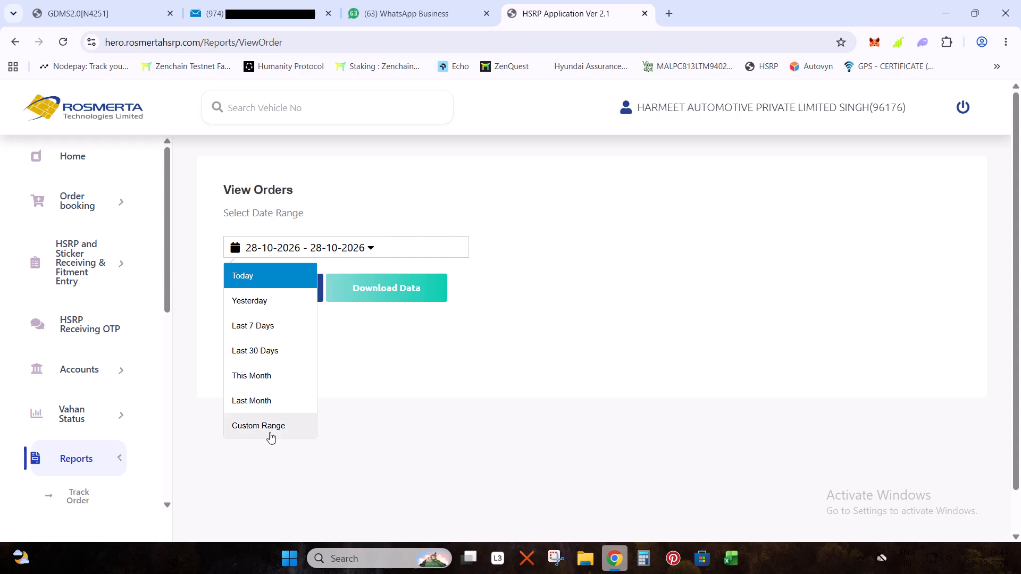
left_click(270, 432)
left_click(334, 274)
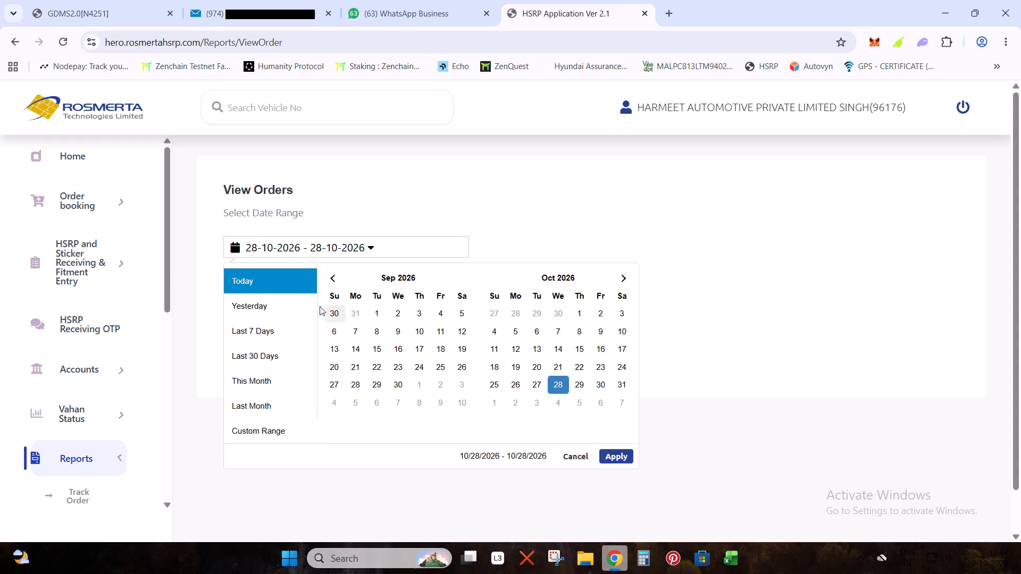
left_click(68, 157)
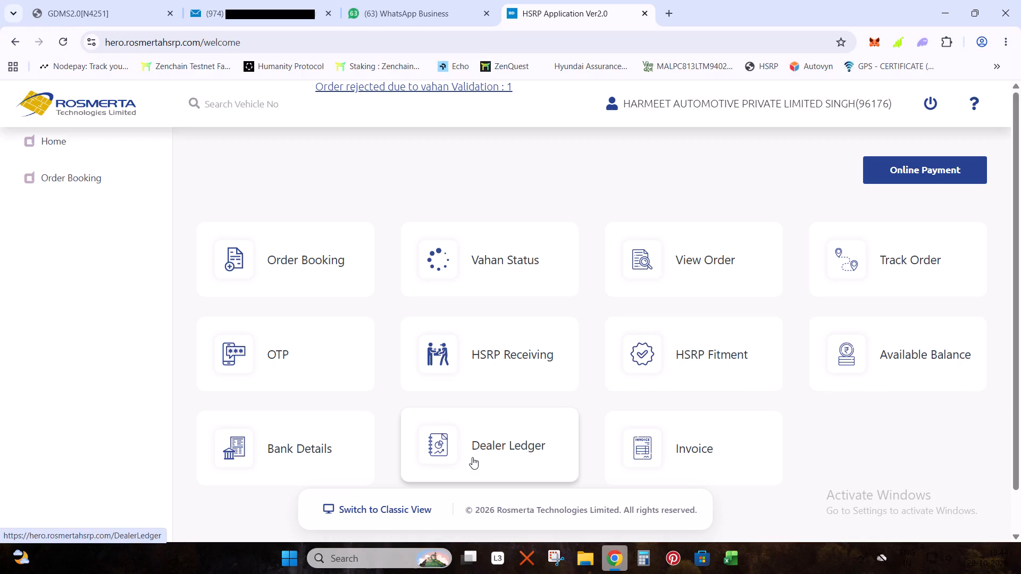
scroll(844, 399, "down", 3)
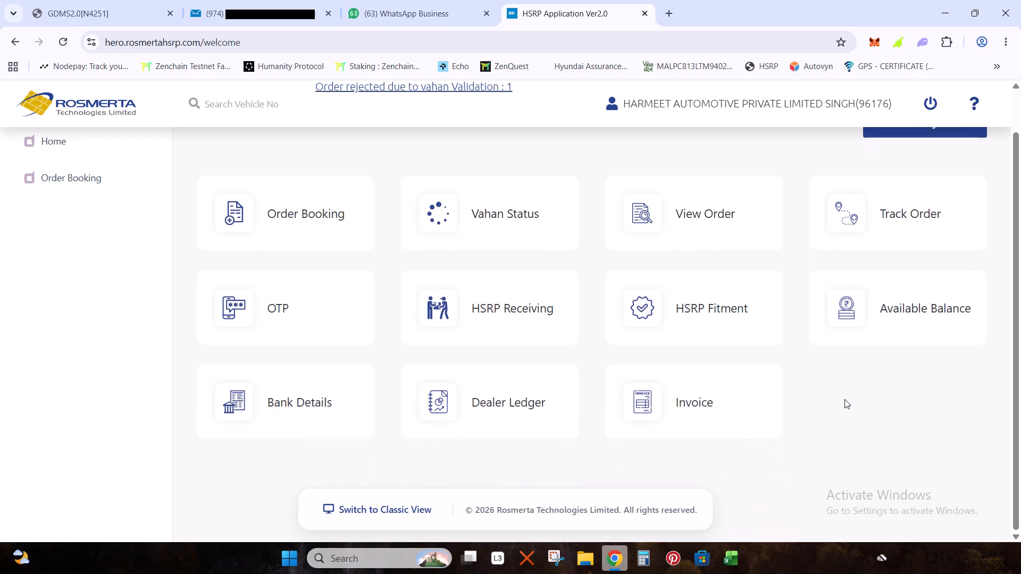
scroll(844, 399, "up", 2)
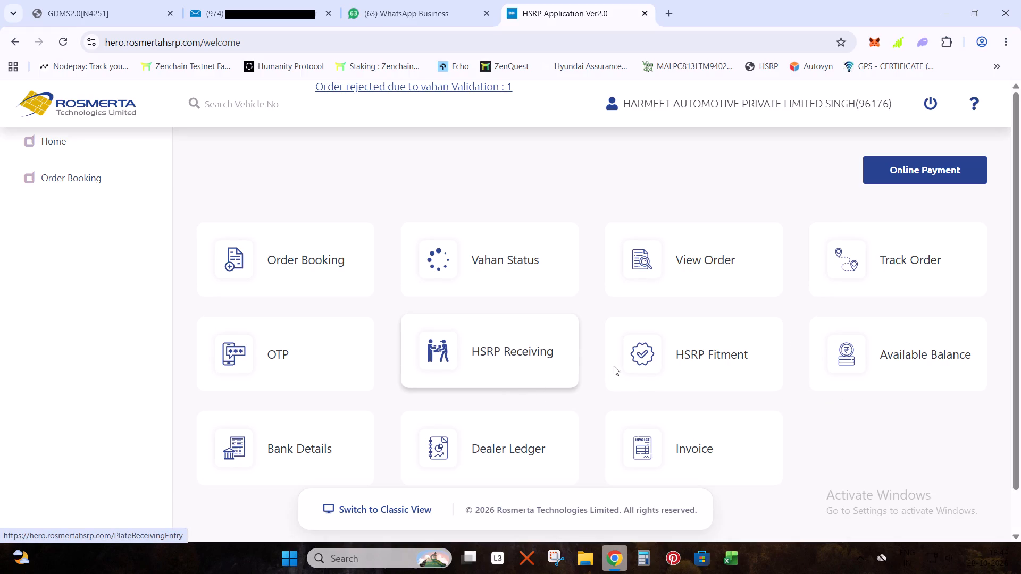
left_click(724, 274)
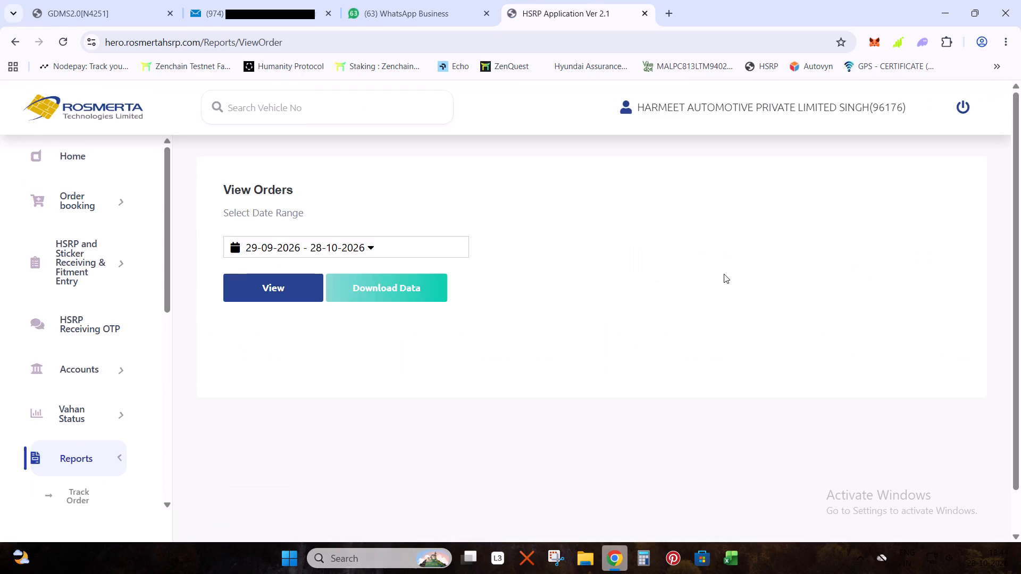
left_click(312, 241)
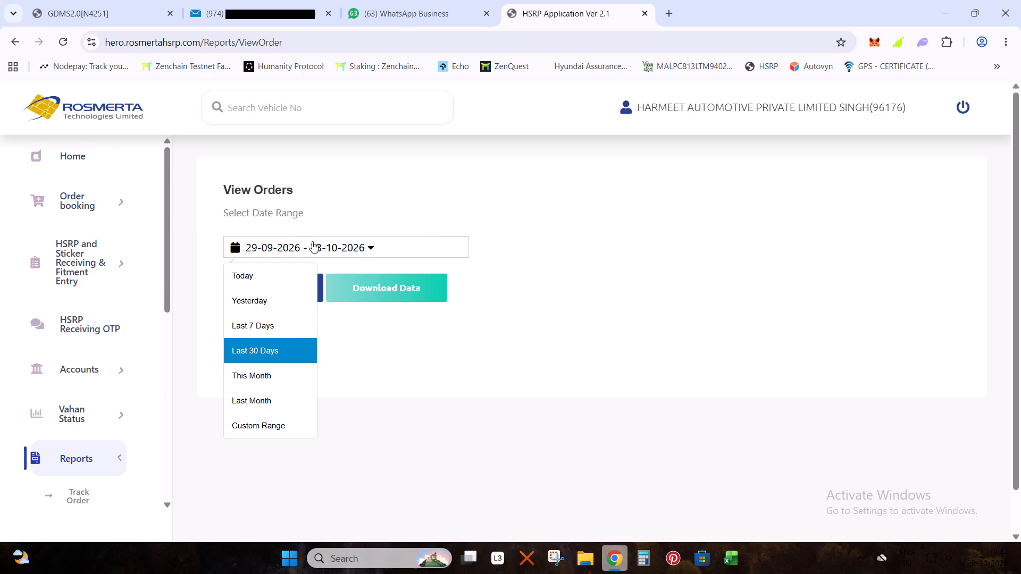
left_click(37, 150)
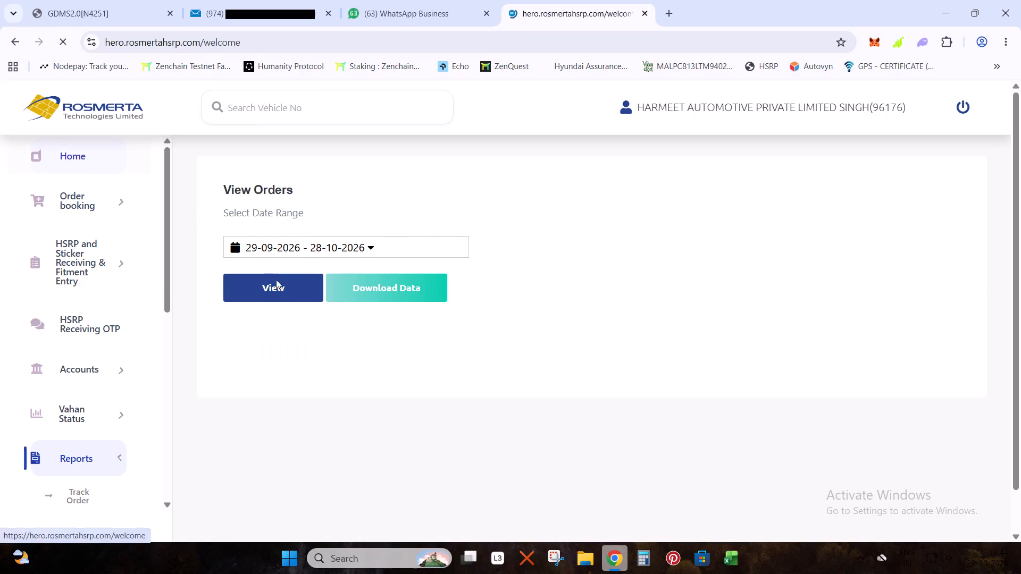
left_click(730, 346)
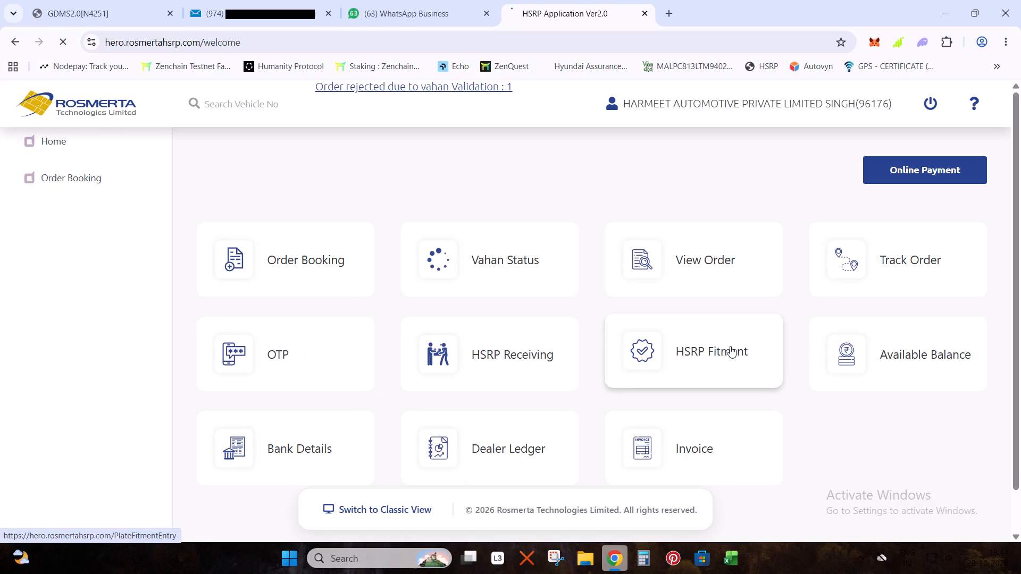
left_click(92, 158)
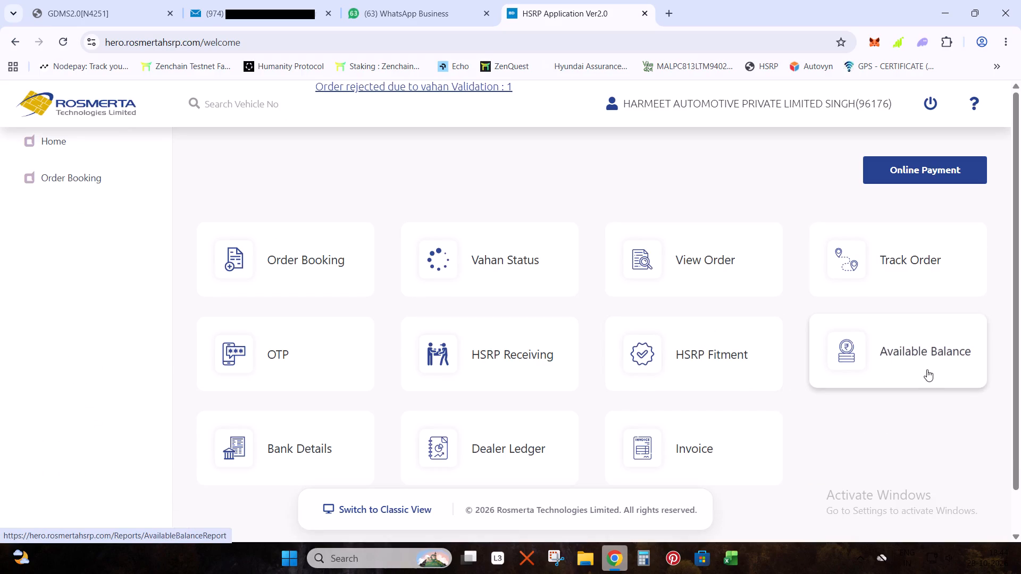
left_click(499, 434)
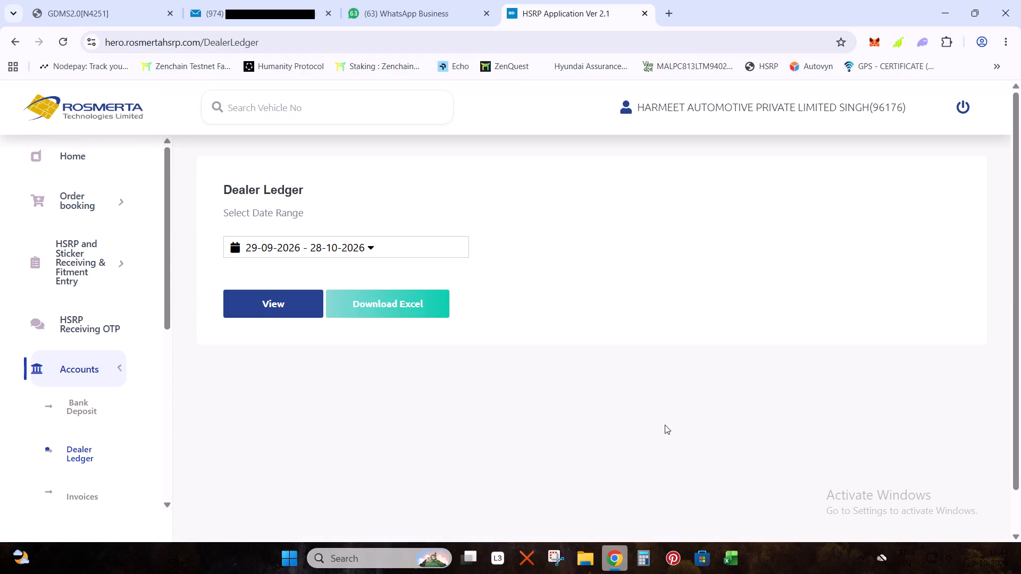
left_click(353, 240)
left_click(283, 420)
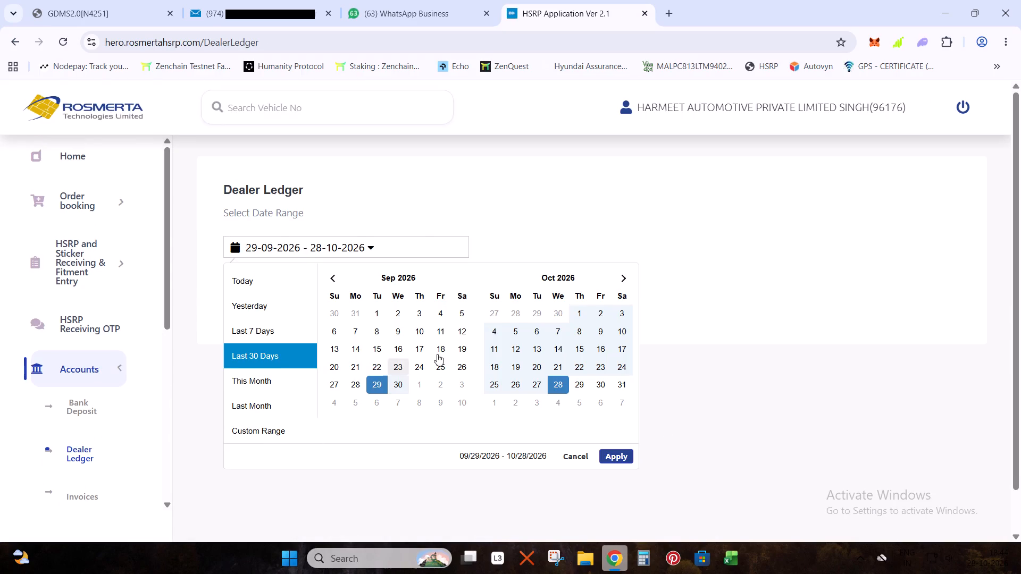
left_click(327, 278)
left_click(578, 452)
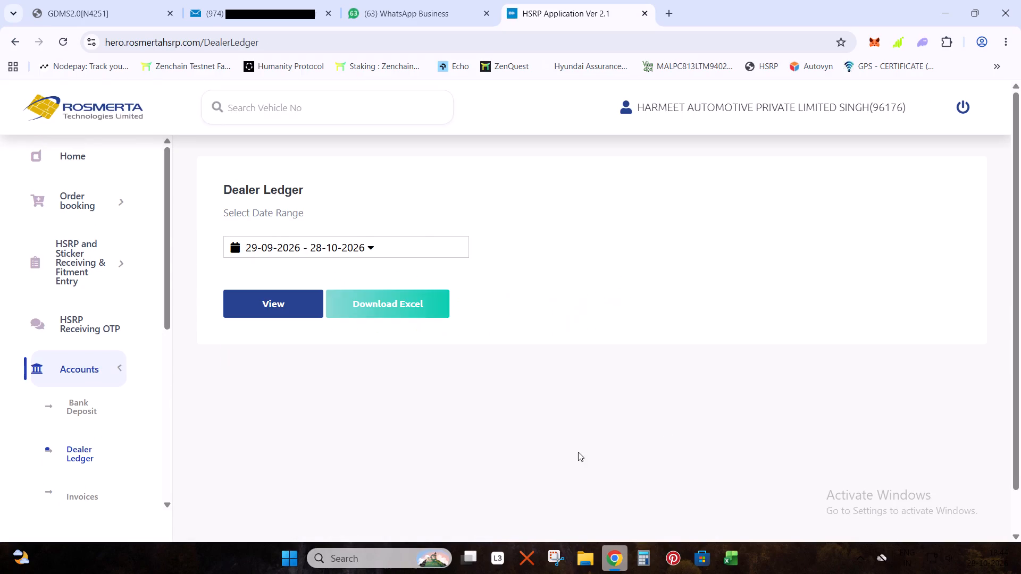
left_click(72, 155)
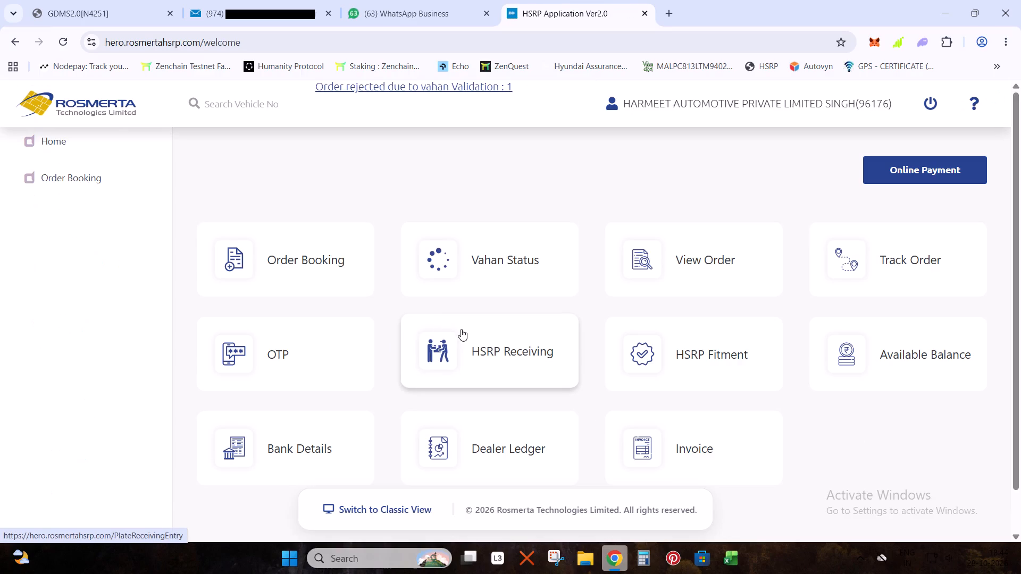
Open the portal's order booking dashboard, recheck the HSRP Receiving challan selection, and return to the dashboard.
left_click(106, 178)
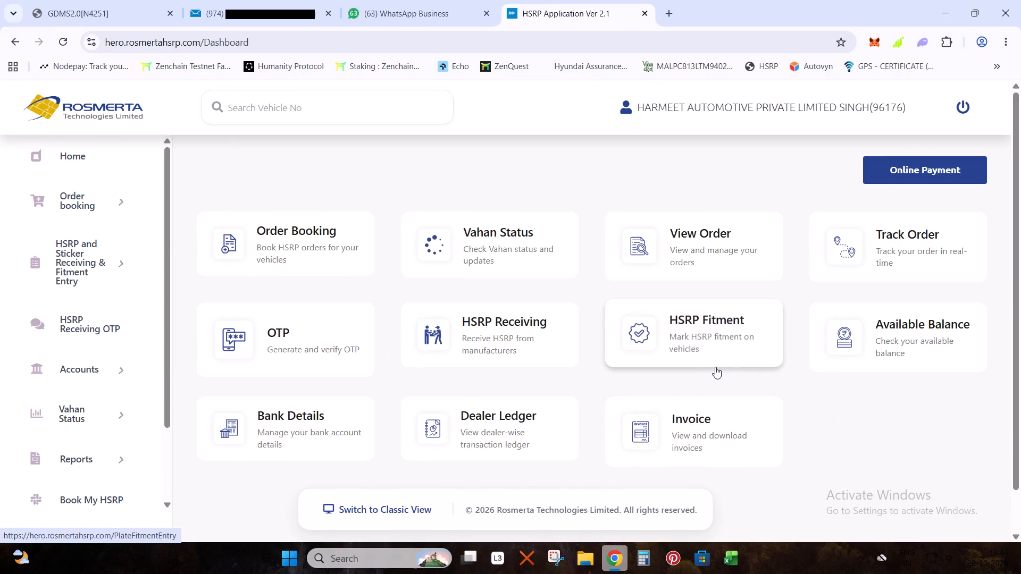
scroll(776, 383, "down", 2)
scroll(776, 383, "up", 2)
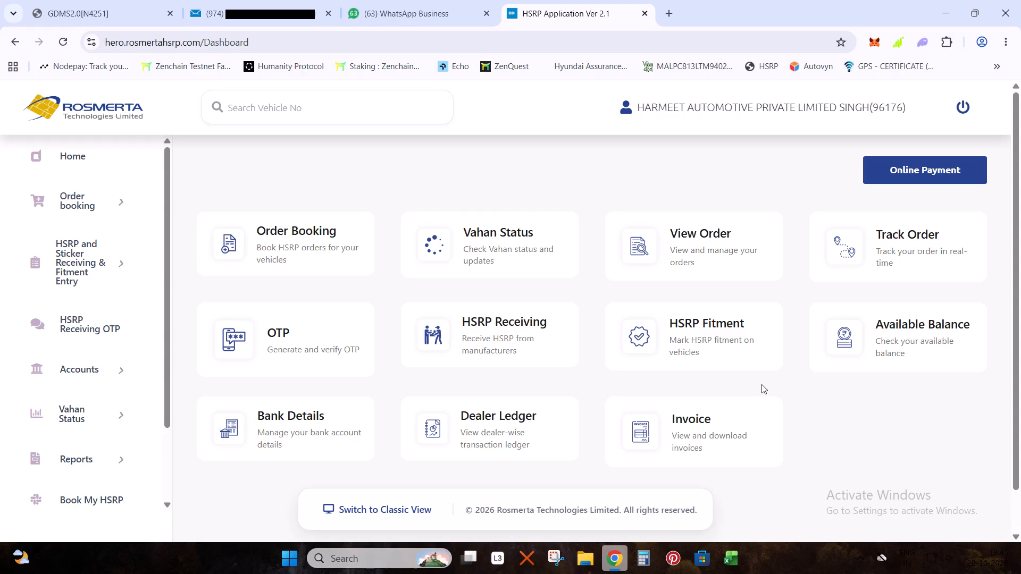
left_click(506, 331)
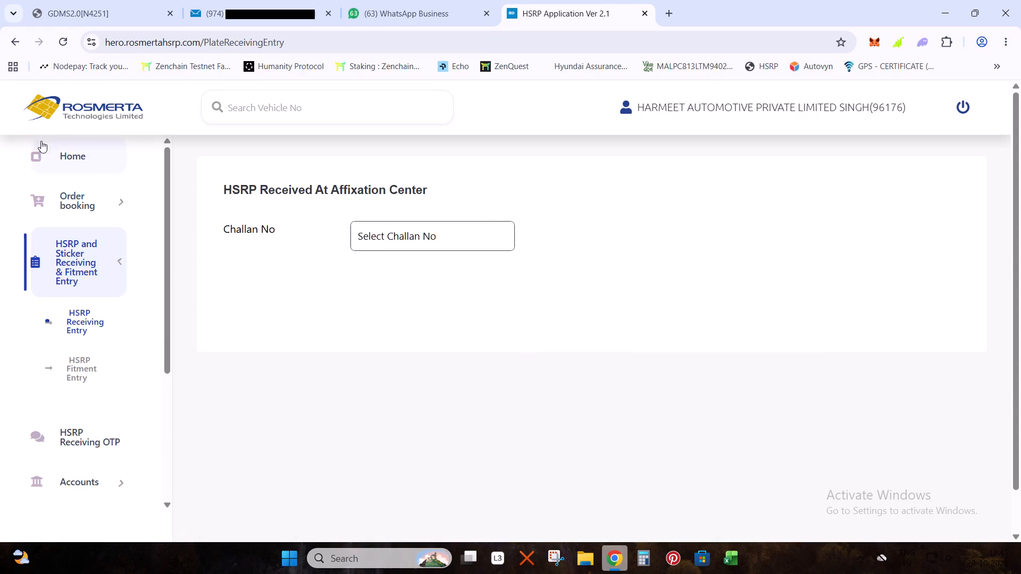
left_click(16, 41)
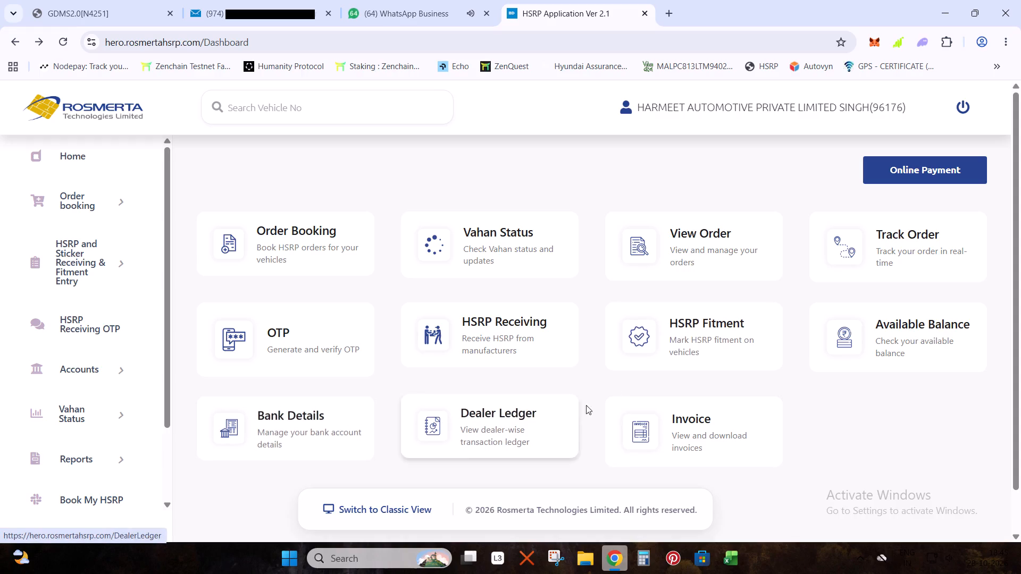
Open the View Orders report and take its custom date range calendar back to July 2026.
left_click(666, 259)
left_click(372, 244)
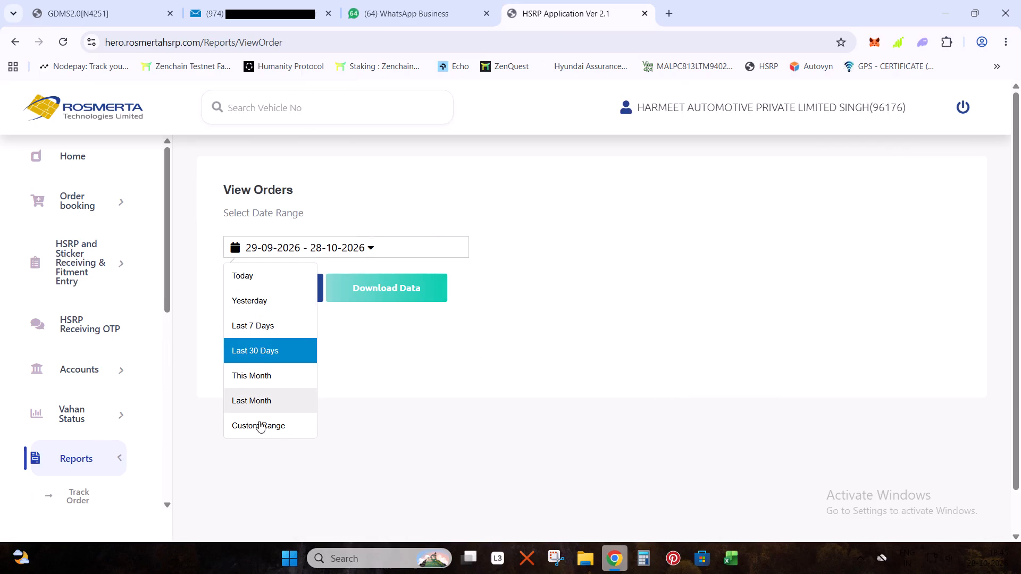
left_click(259, 421)
left_click(330, 275)
triple_click(330, 275)
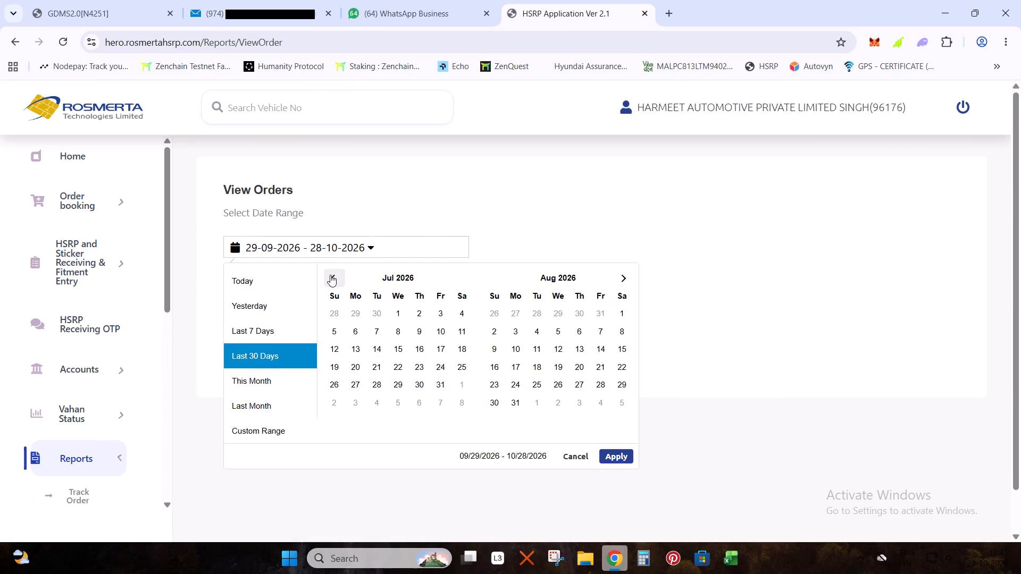
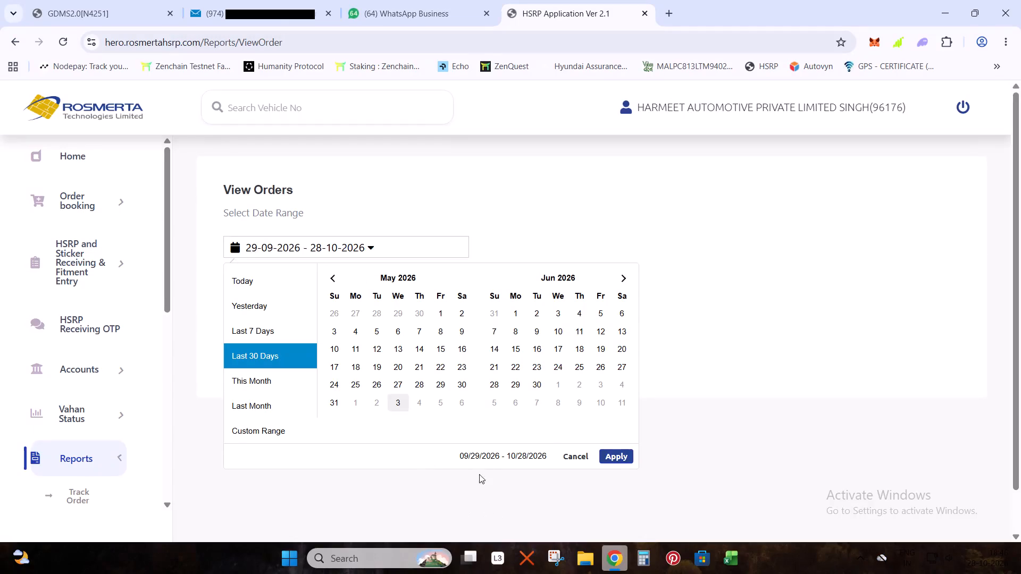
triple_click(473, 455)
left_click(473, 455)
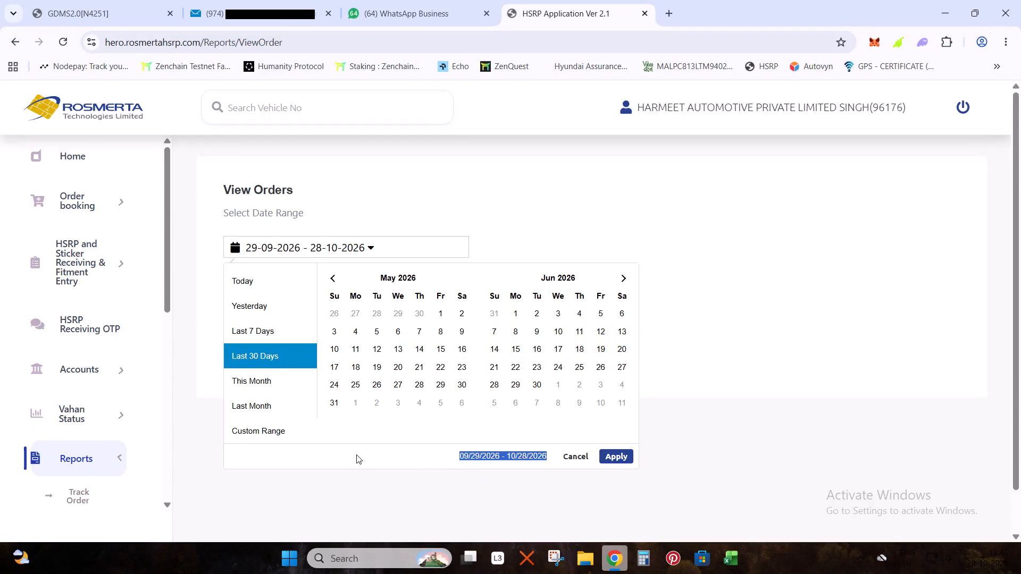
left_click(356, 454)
Open the Dealer Receiving Report, take its custom date range calendar back to July 2026, and return to the home page.
scroll(132, 503, "down", 3)
scroll(107, 415, "down", 2)
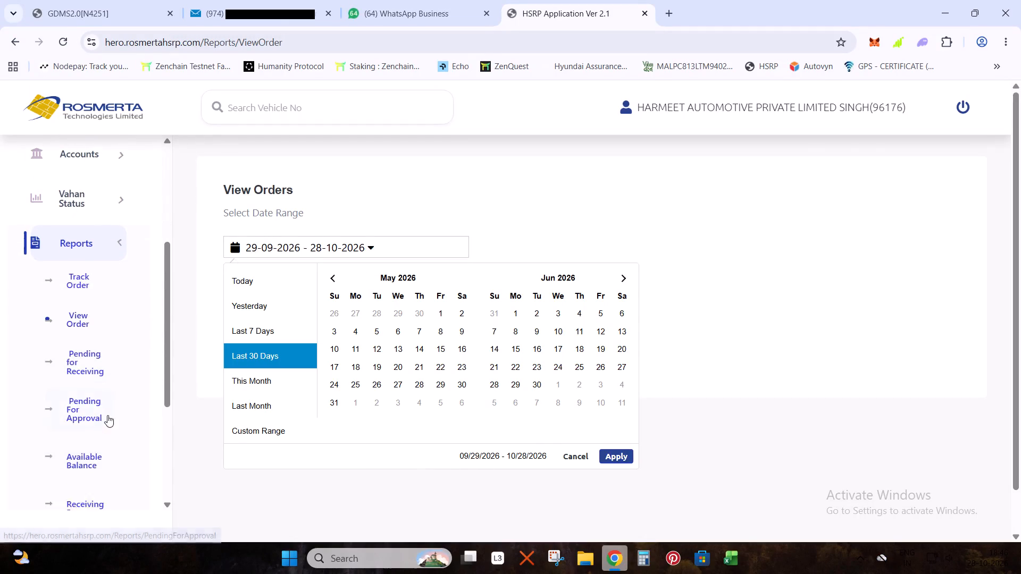
scroll(107, 415, "down", 1)
scroll(110, 341, "up", 2)
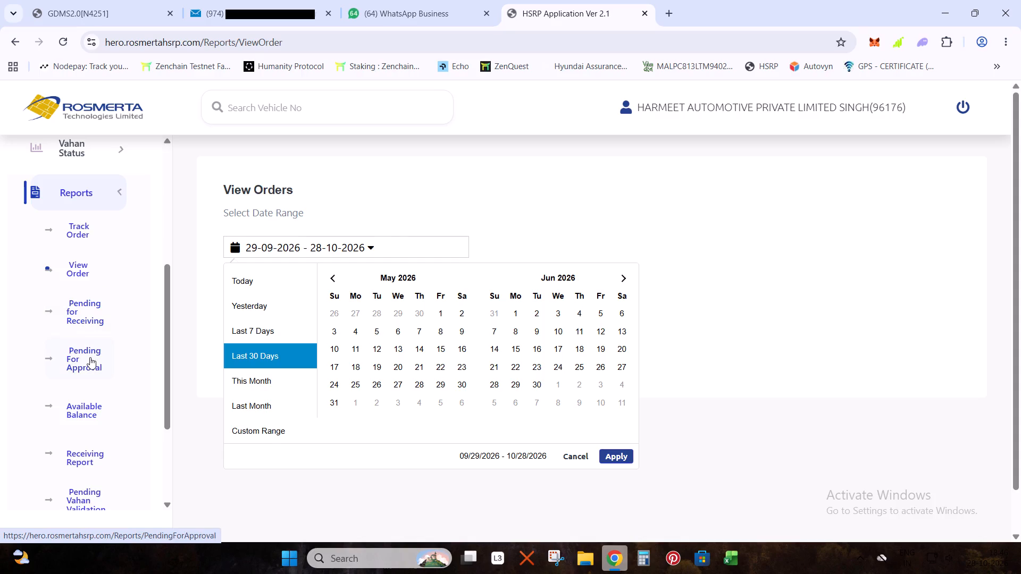
scroll(99, 455, "down", 1)
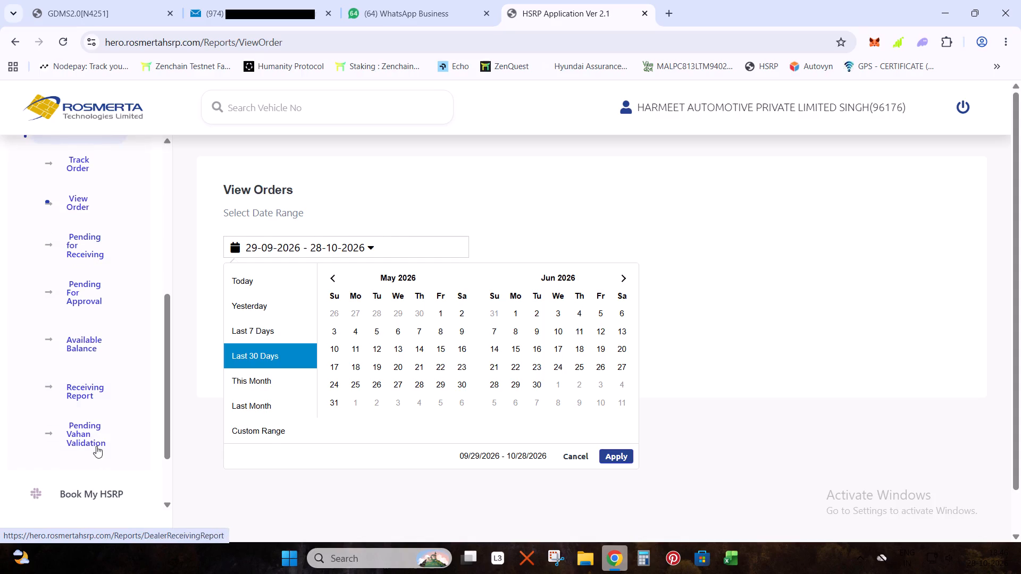
left_click(83, 386)
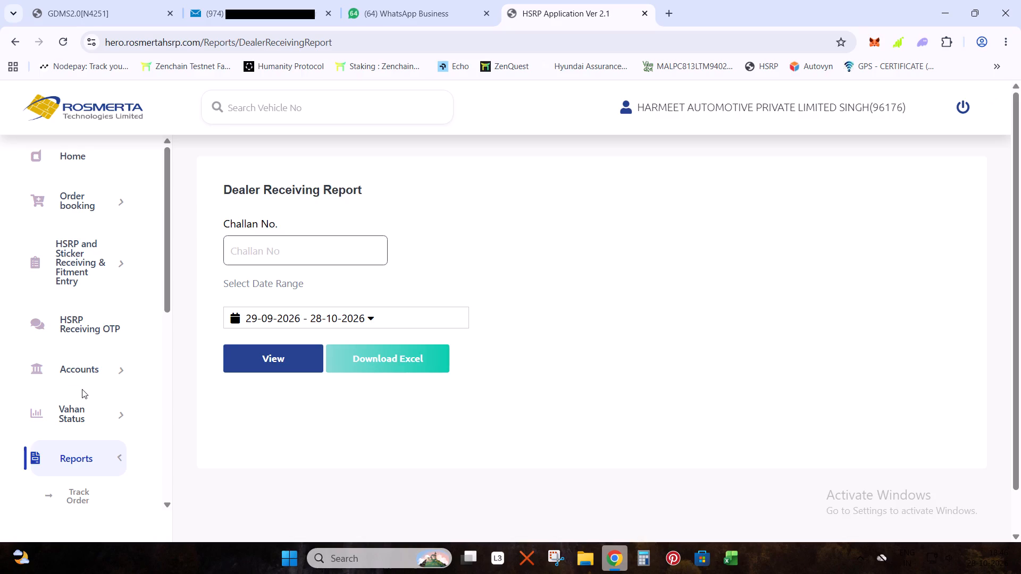
left_click(289, 319)
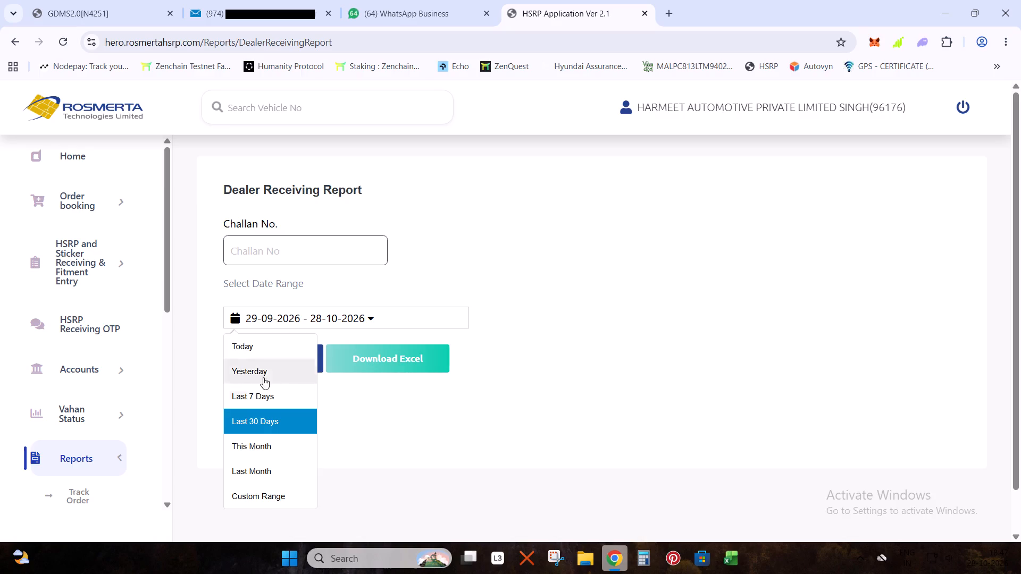
left_click(255, 494)
left_click(336, 344)
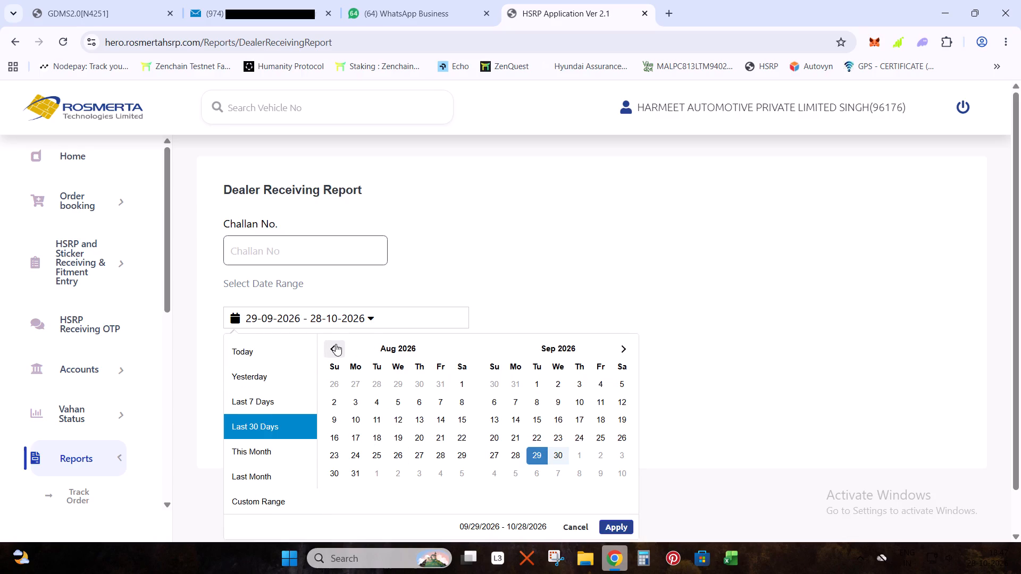
left_click(336, 344)
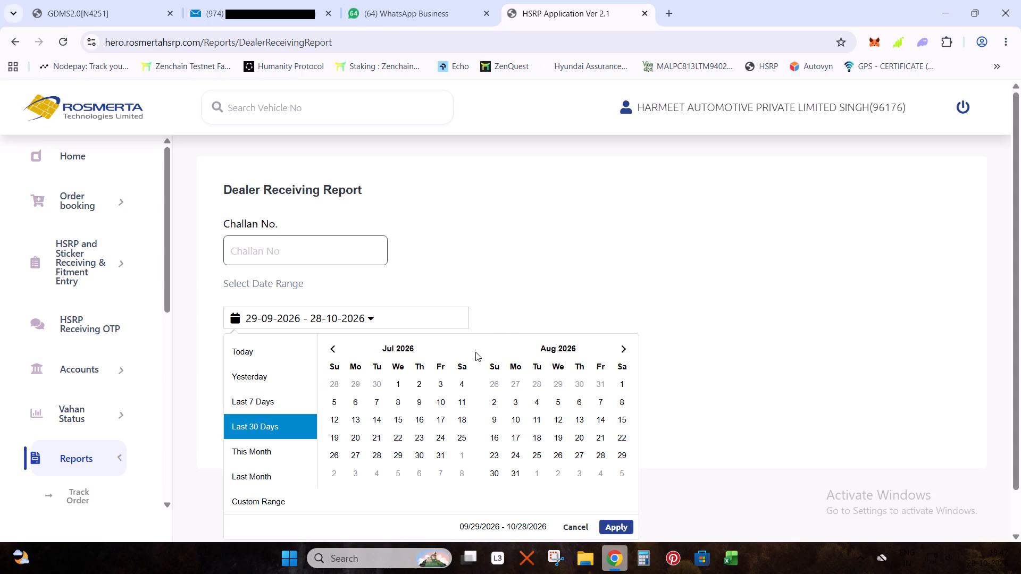
left_click(504, 265)
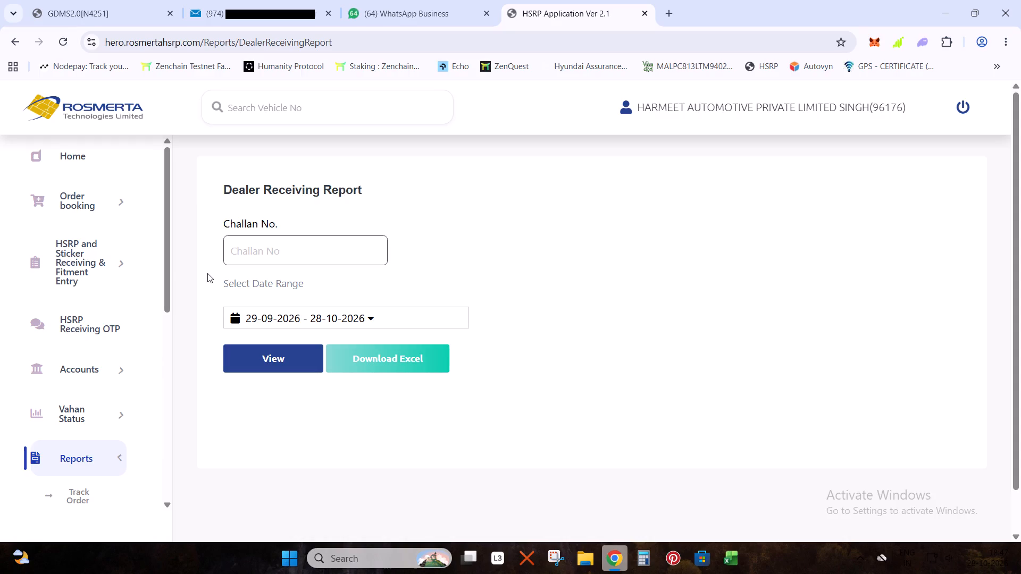
left_click(85, 163)
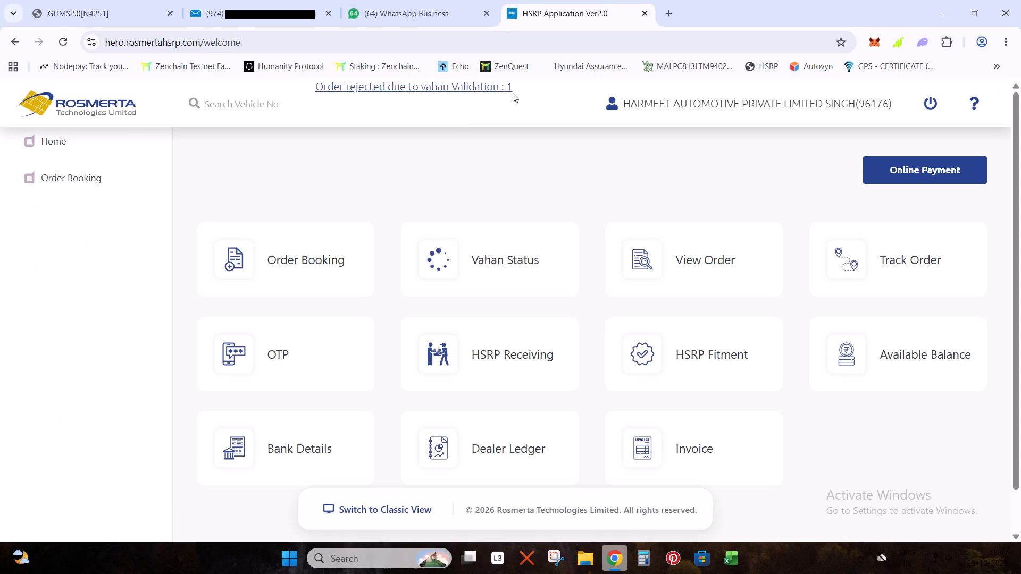
Open the View Invoice page, take its custom date range calendar back to August 2026, and return to the home page.
scroll(537, 396, "down", 2)
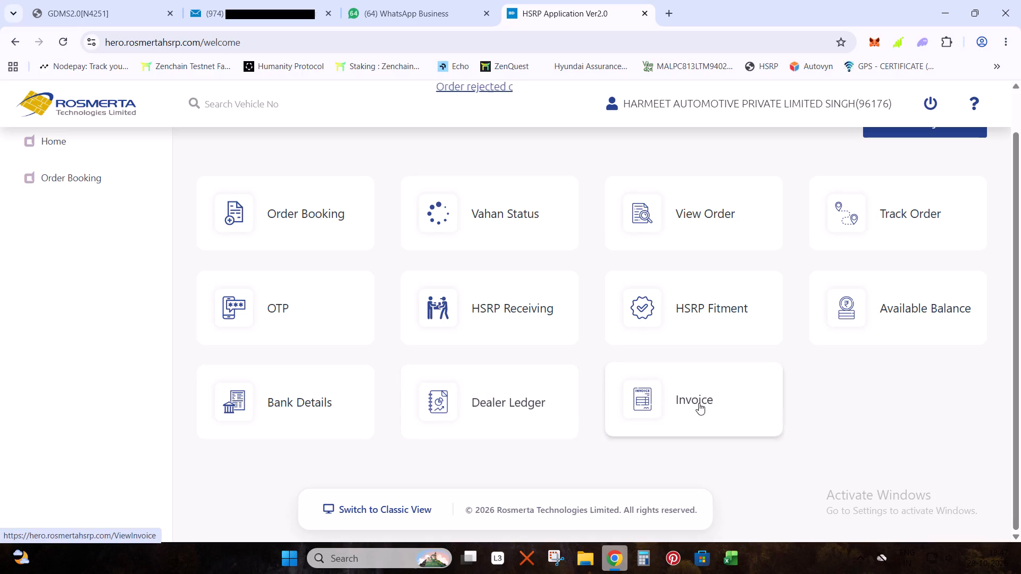
left_click(699, 396)
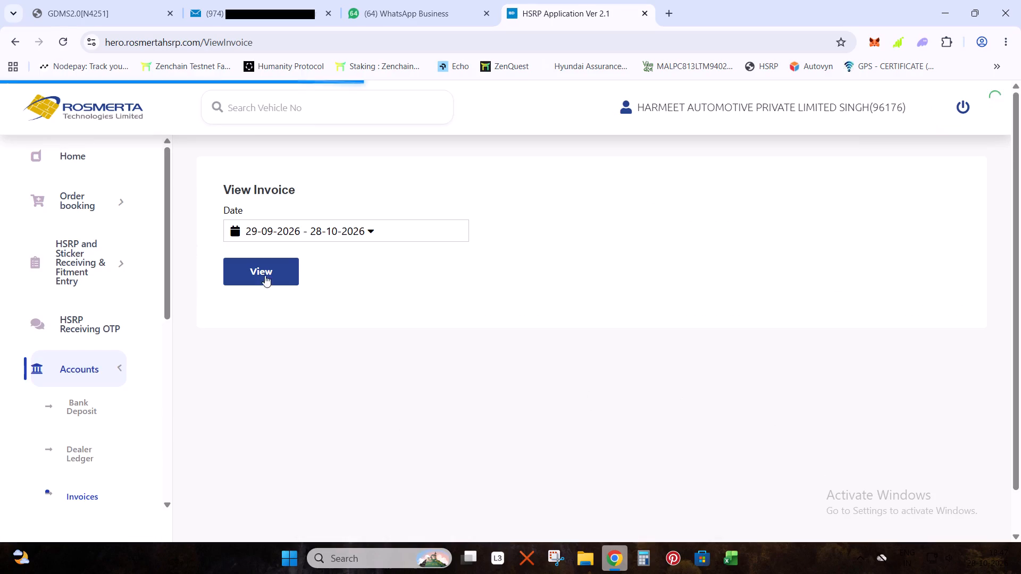
left_click(274, 235)
left_click(279, 400)
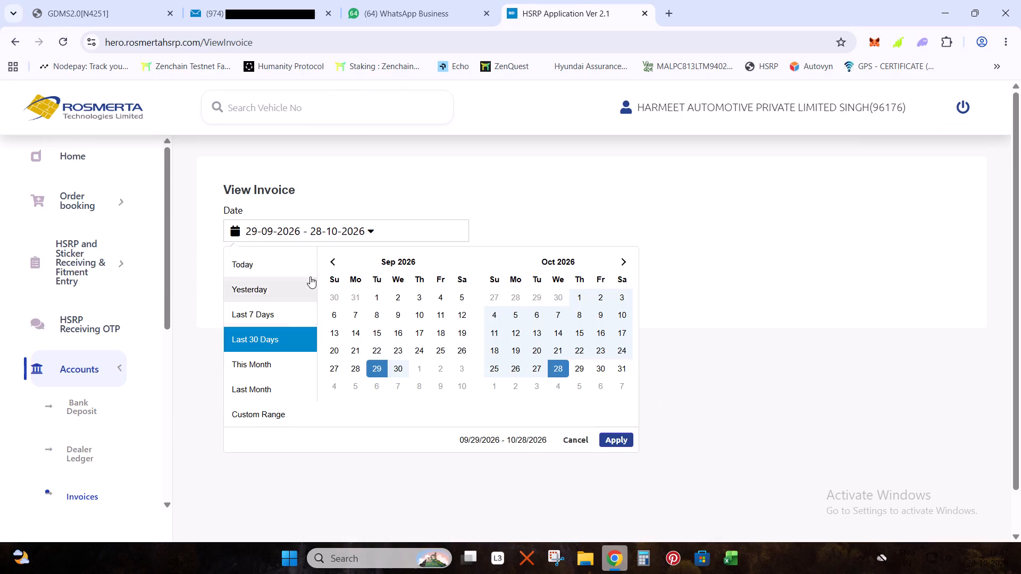
left_click(337, 263)
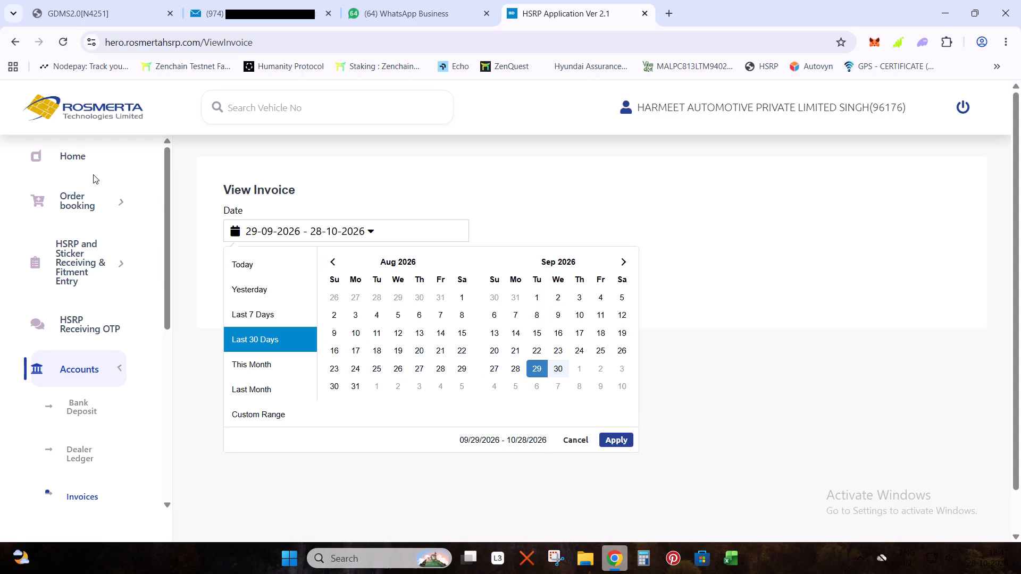
left_click(72, 158)
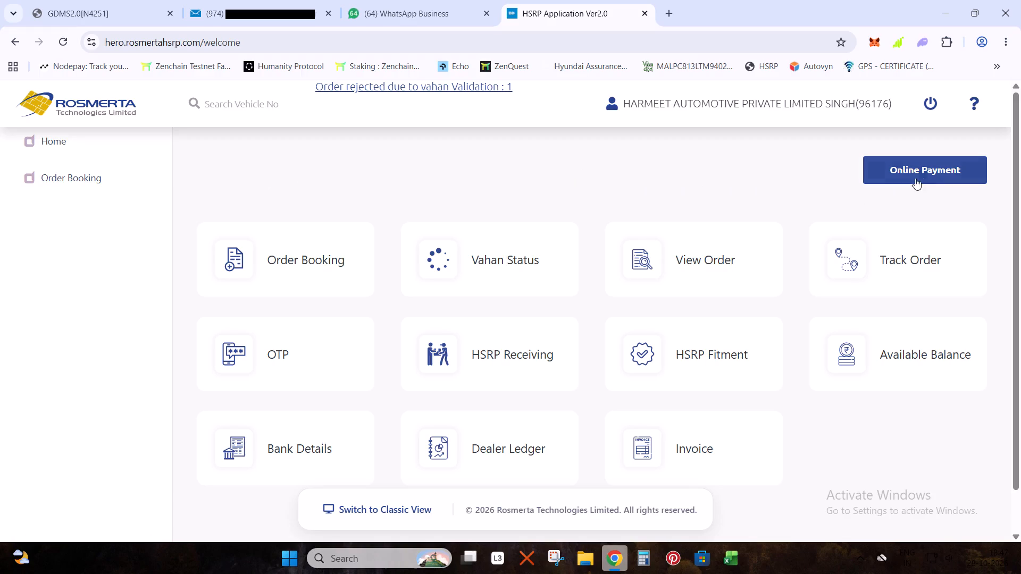
Open the Track Orders report, check its custom date range calendar, and close the calendar without applying a range.
left_click(915, 269)
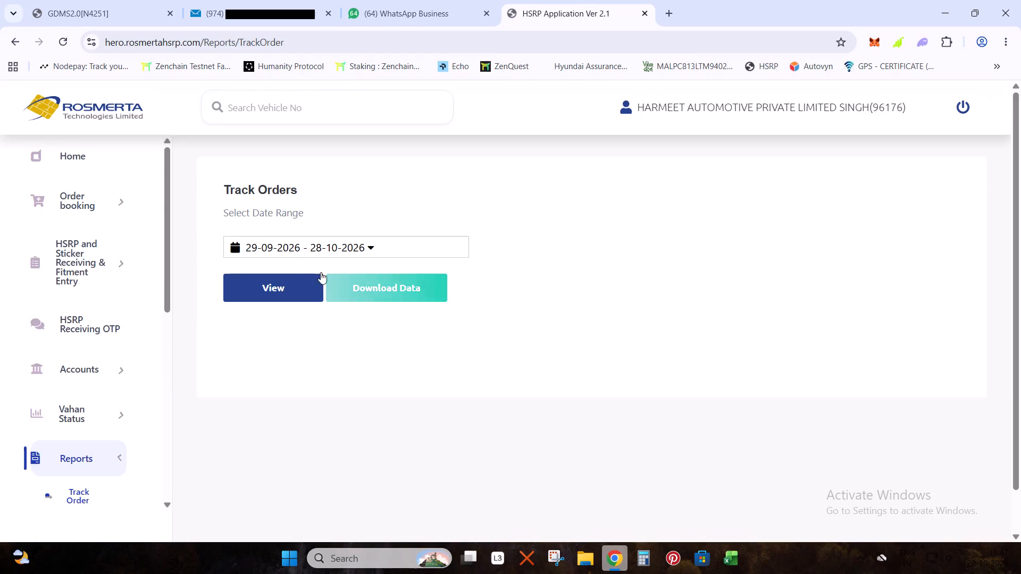
left_click(301, 246)
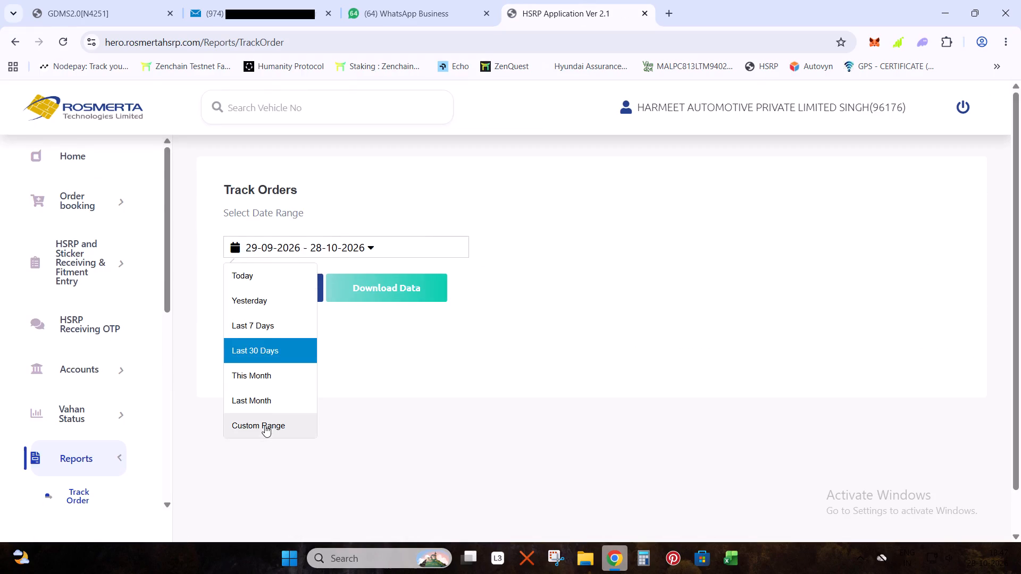
left_click(265, 425)
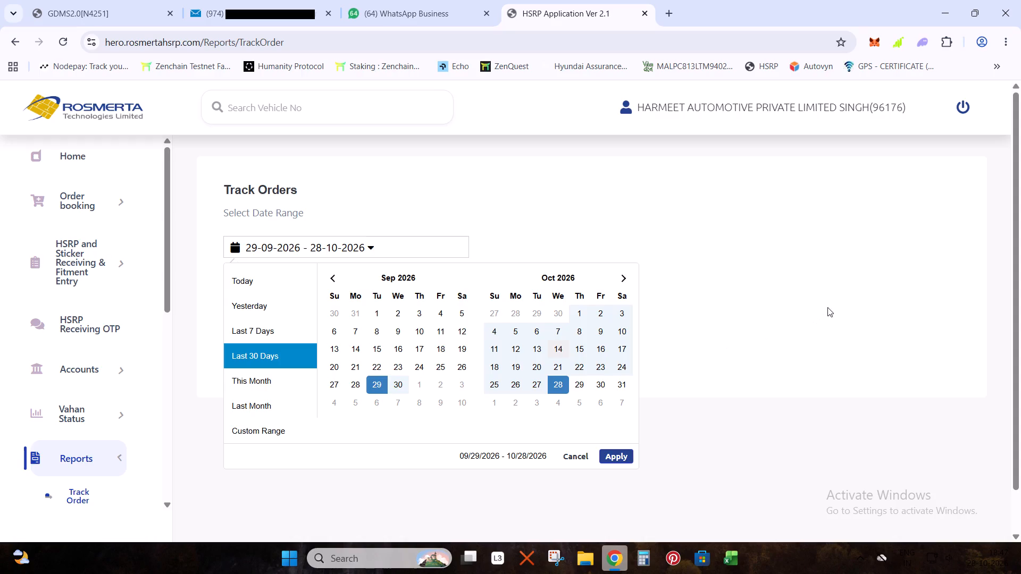
left_click(870, 246)
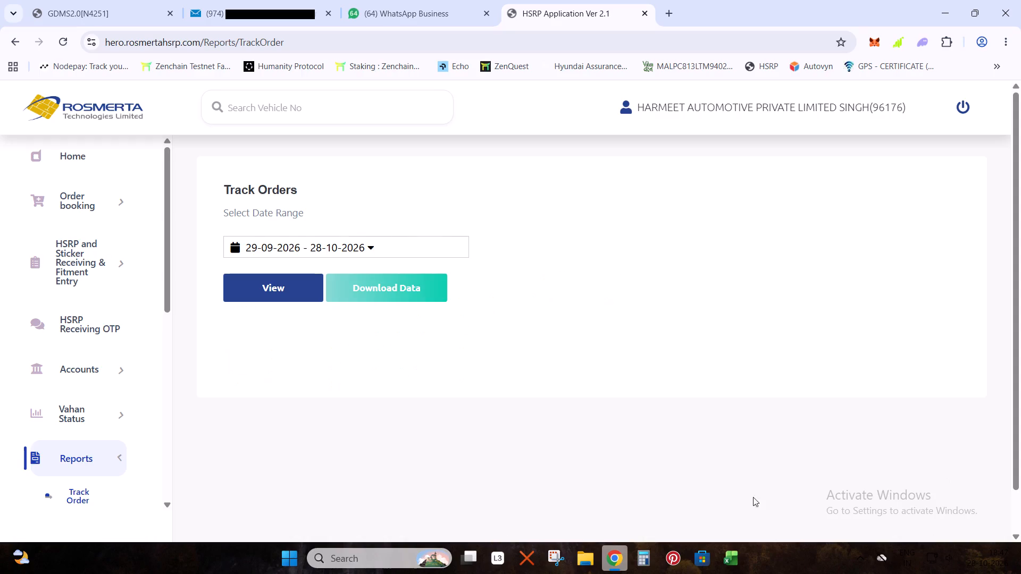
scroll(101, 223, "up", 3)
left_click(80, 156)
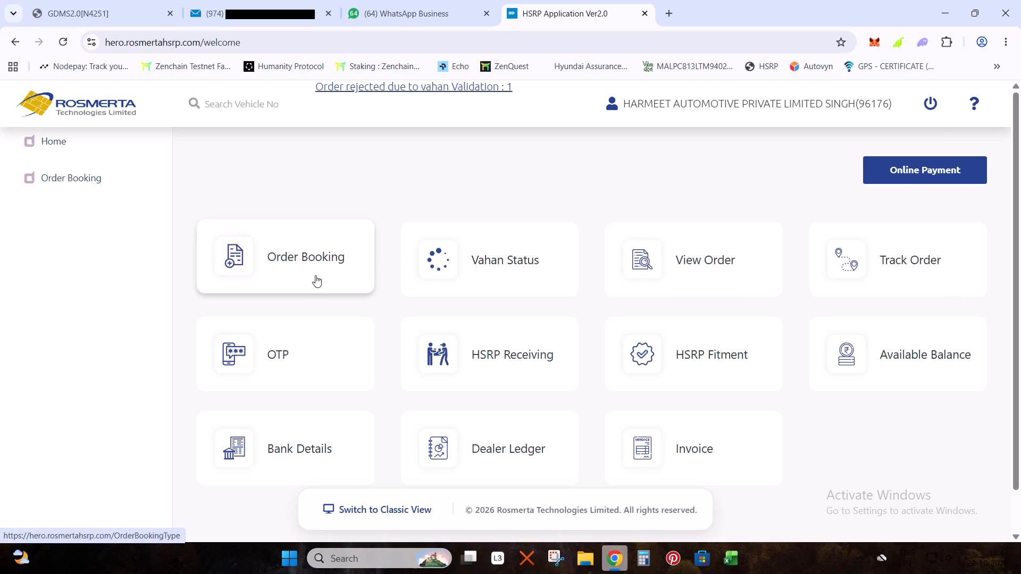
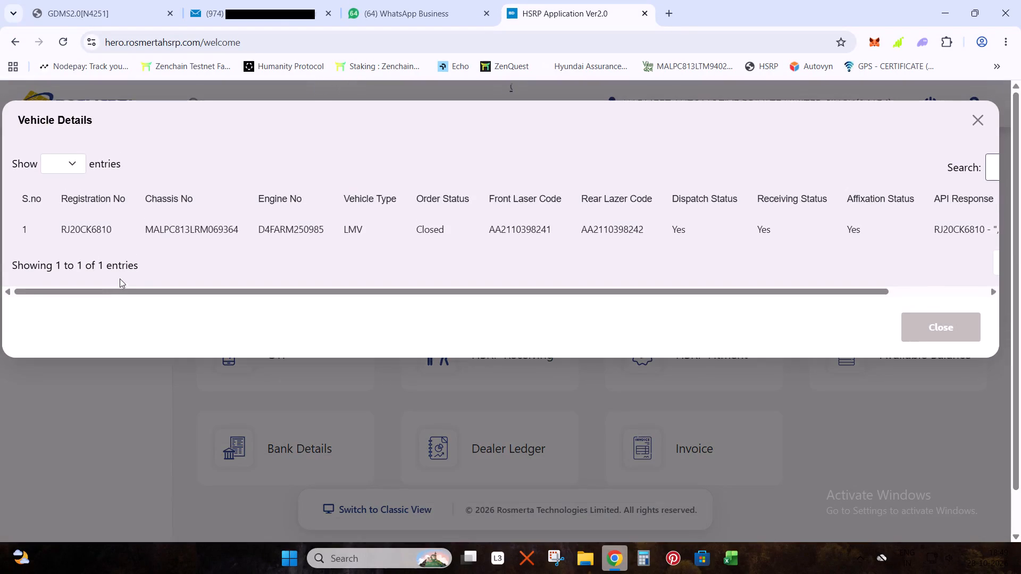
Check the full Vehicle Details row for the searched registration and copy its chassis number.
left_click_drag(136, 290, 321, 319)
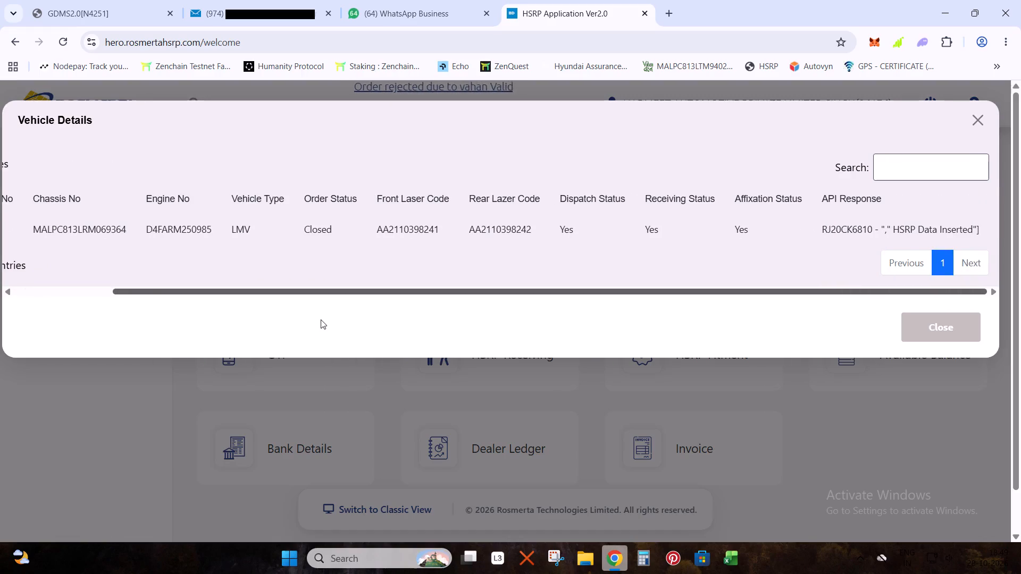
left_click_drag(321, 319, 37, 316)
double_click(191, 226)
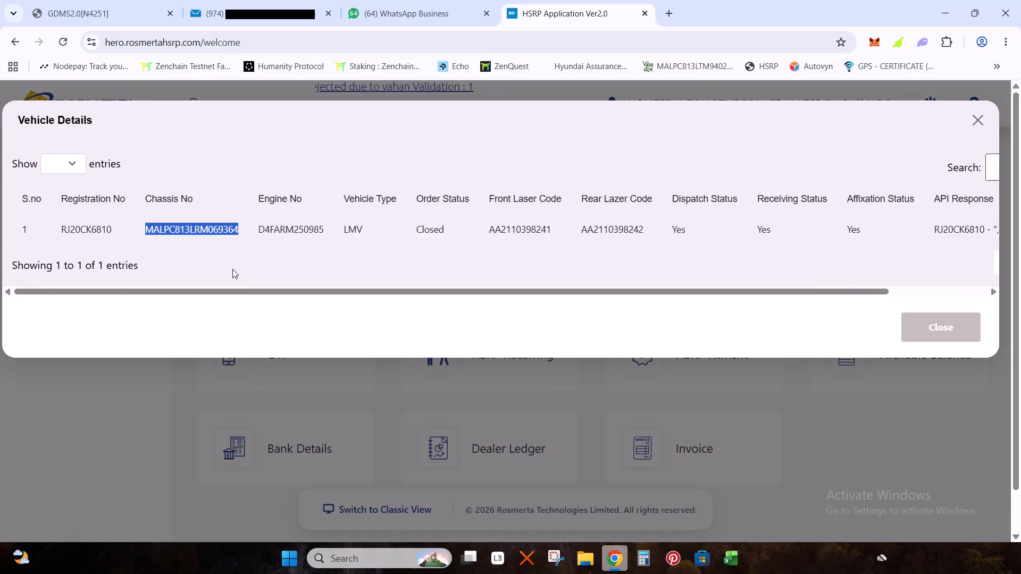
key("ctrl+c")
Switch to GDMS 2.0 and open the Vehicle Mgt page from the service Basic Info functions.
left_click(112, 0)
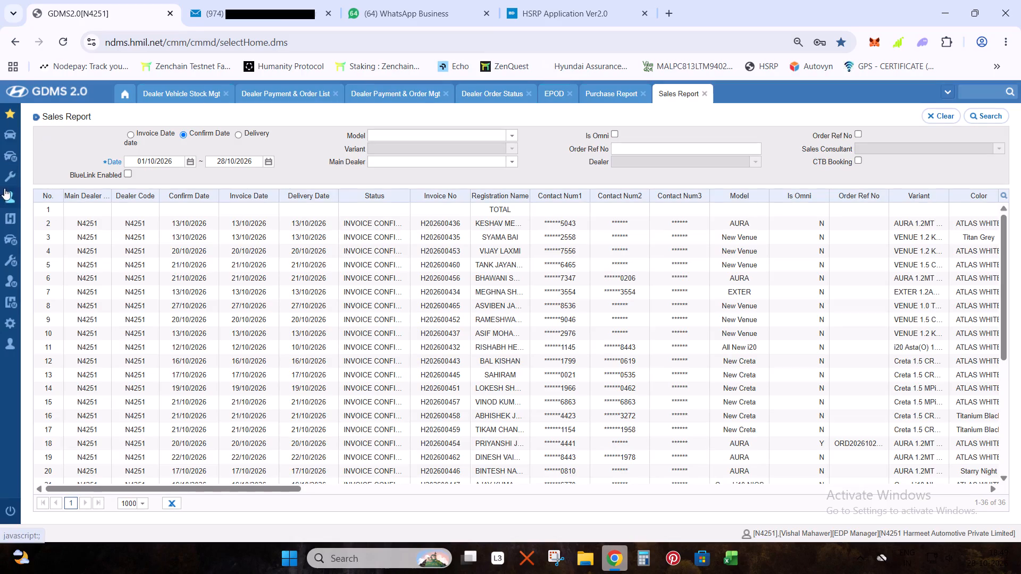
left_click(5, 187)
left_click(48, 113)
left_click(4, 183)
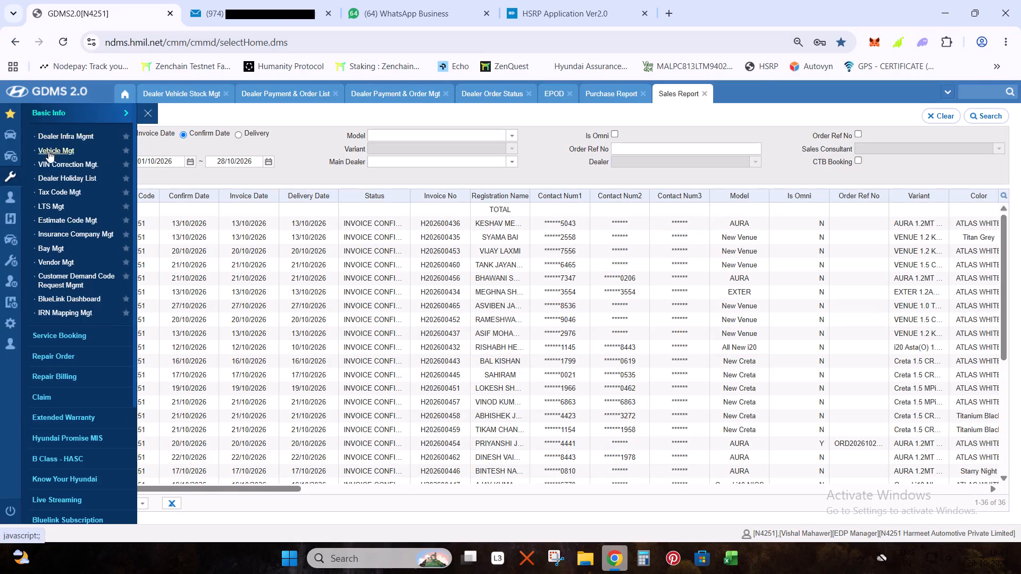
left_click(48, 151)
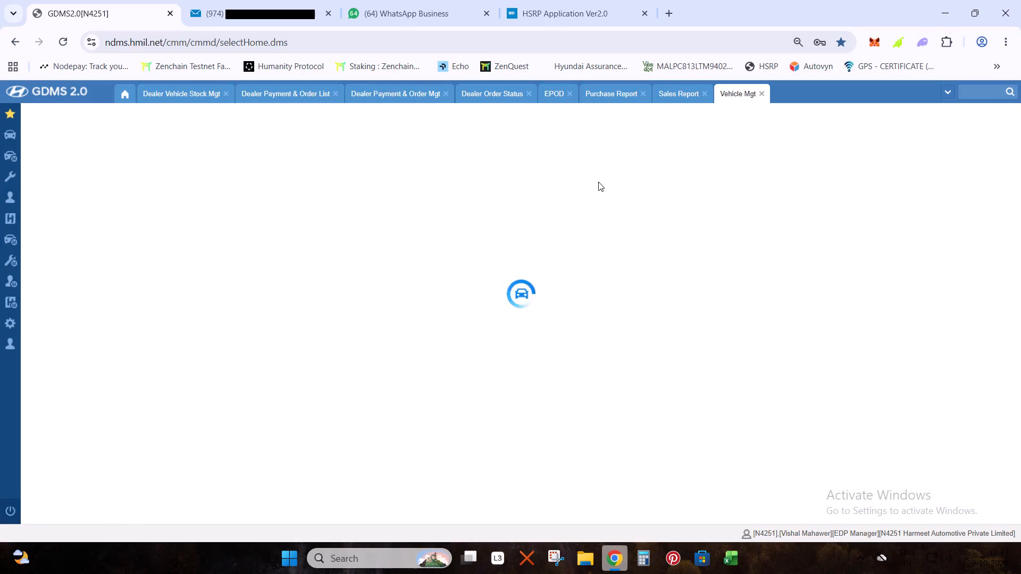
Return to the HSRP portal, close Vehicle Details, and search the same registration number again.
left_click(590, 0)
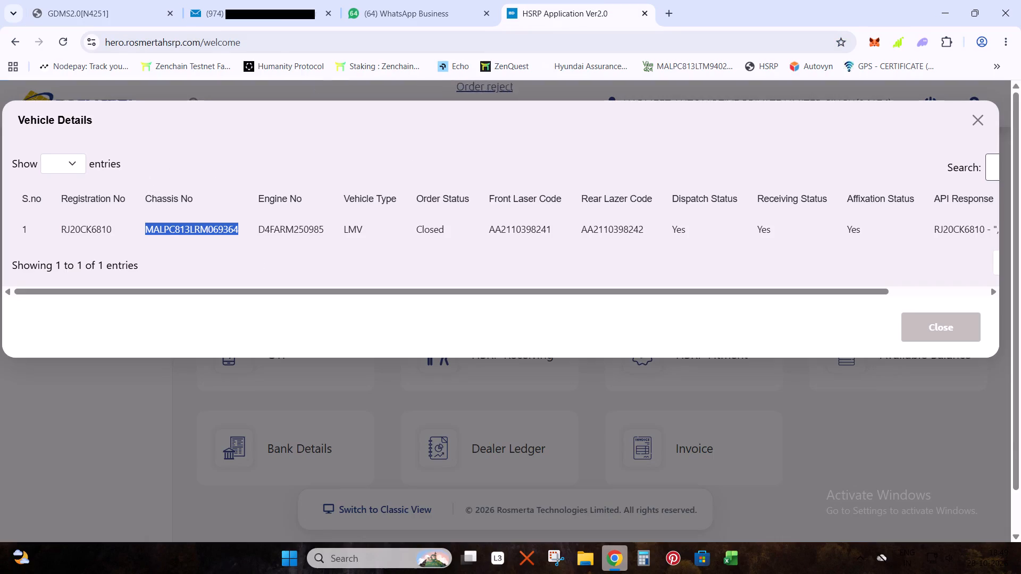
left_click(973, 120)
left_click(258, 106)
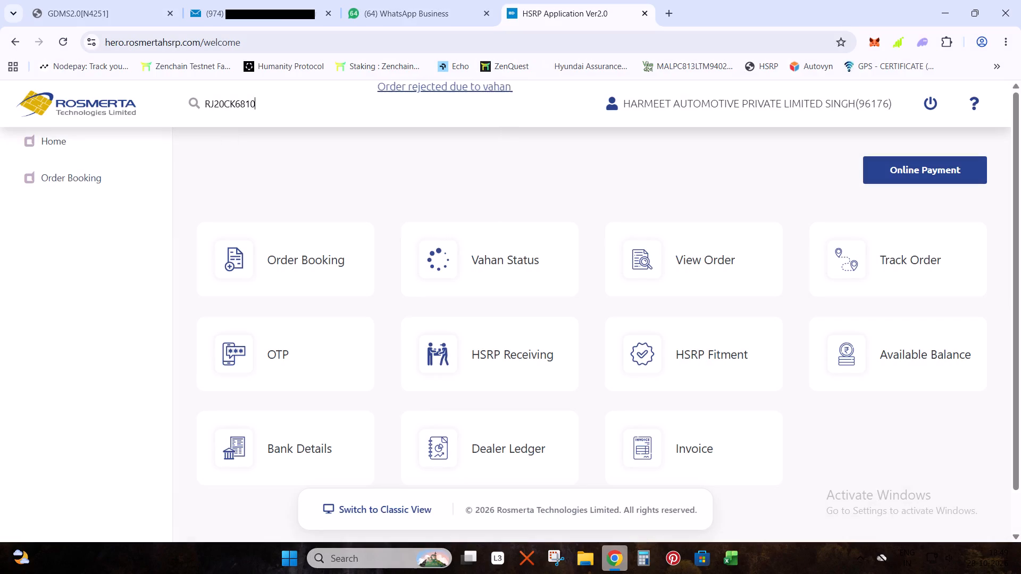
key("Return")
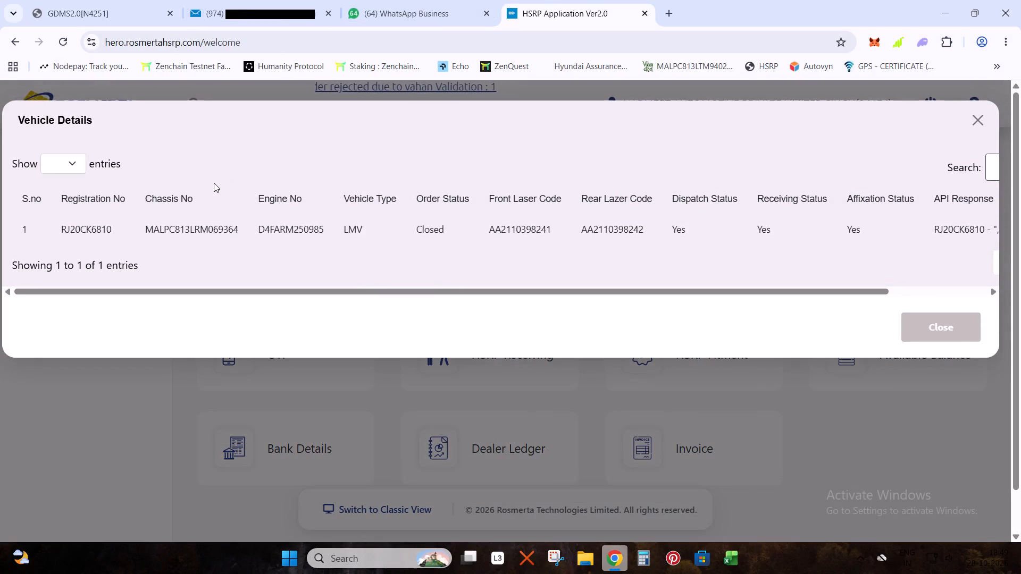
In GDMS Vehicle Management, search by VIN using the copied chassis number and select the matching vehicle record.
left_click(61, 0)
left_click(664, 138)
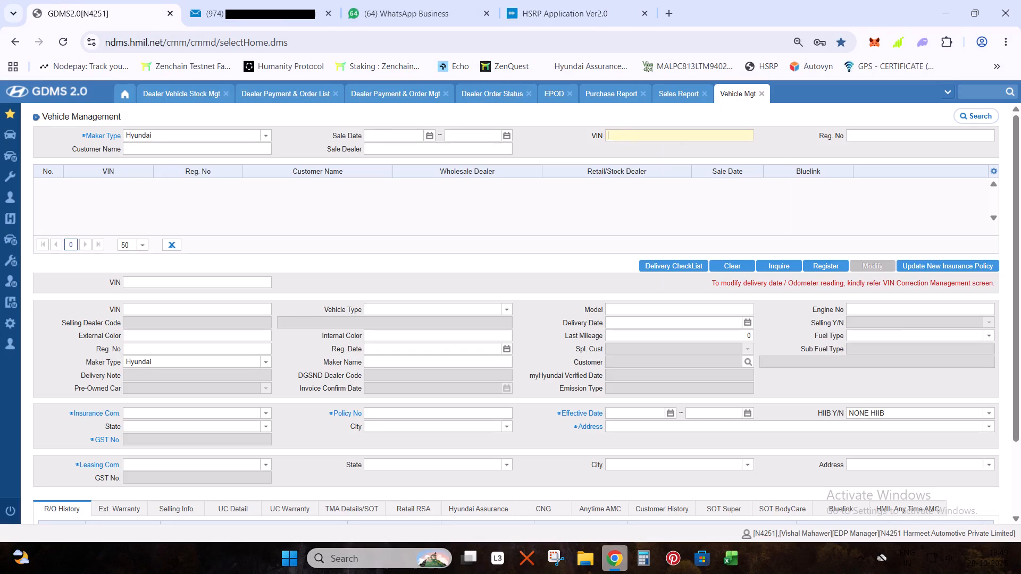
key("ctrl+v")
key("Return")
left_click(452, 179)
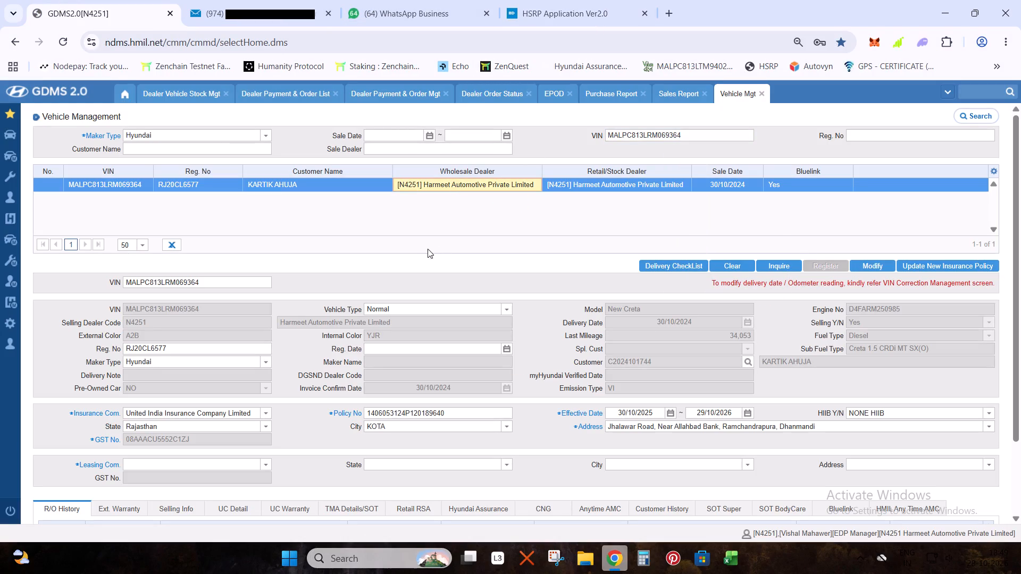
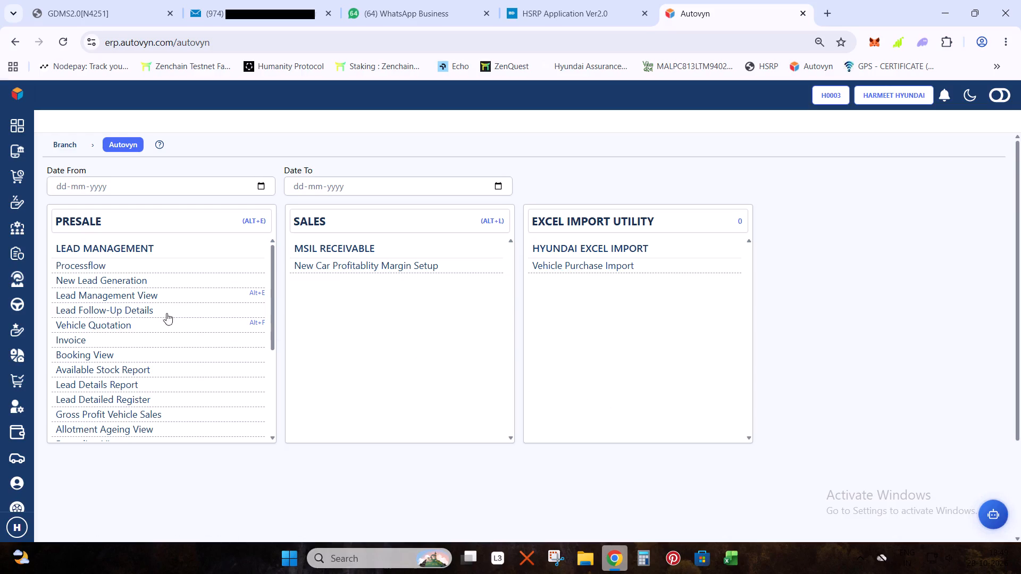
Open the Lead Management View from the presale lead management list.
left_click(106, 289)
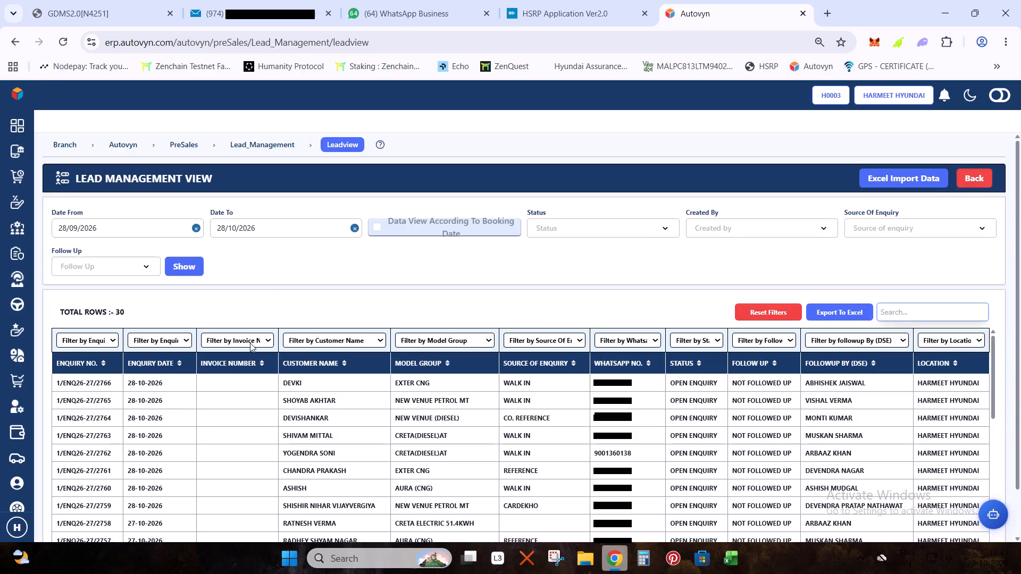
Filter the lead list's enquiry date column to 2026-10-28.
scroll(265, 284, "down", 1)
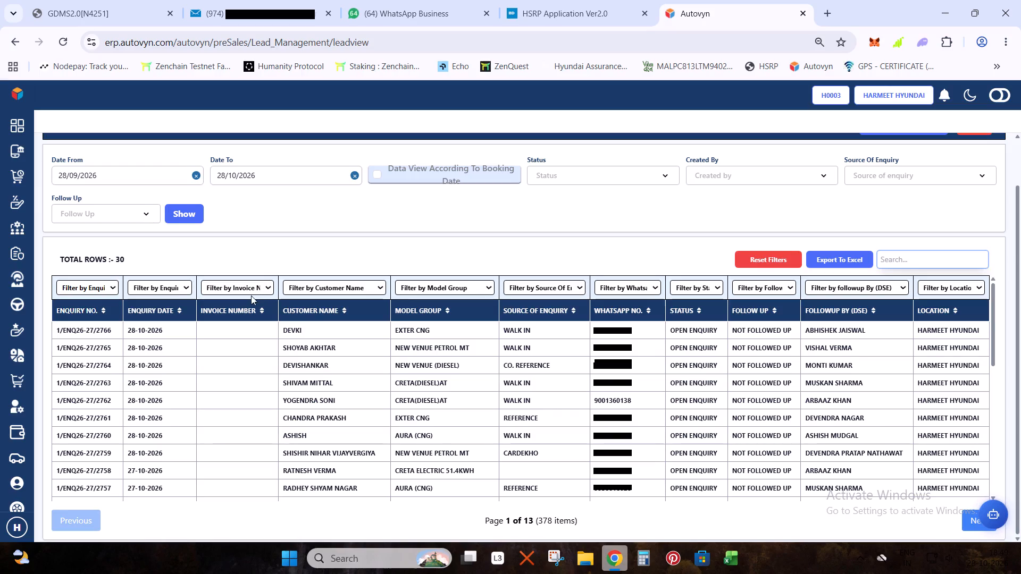
left_click(166, 289)
scroll(197, 294, "down", 6)
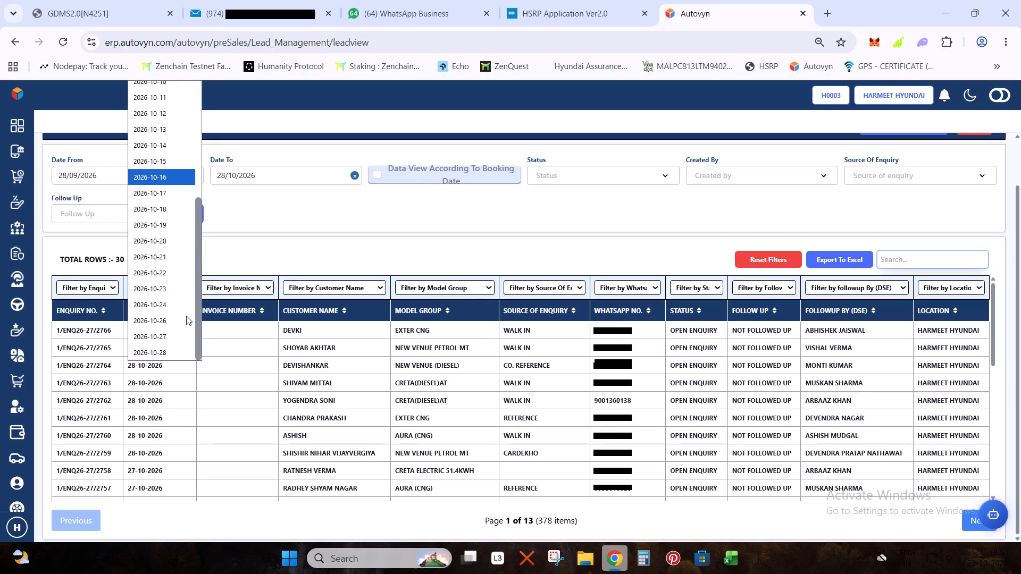
scroll(186, 316, "down", 2)
left_click(176, 351)
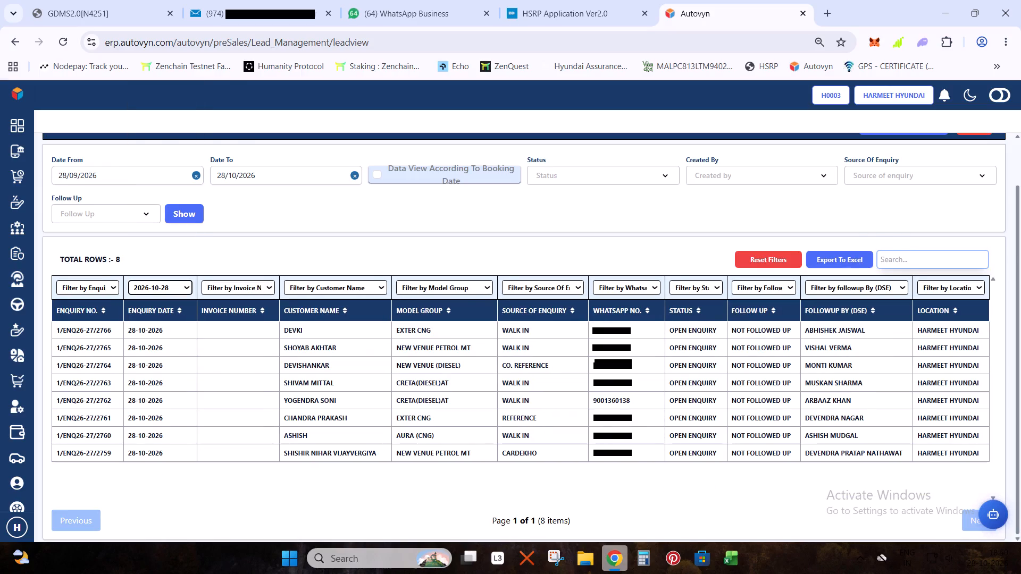
Set the source of enquiry to WALK IN and reload the lead list.
left_click(883, 172)
key("w")
key("a")
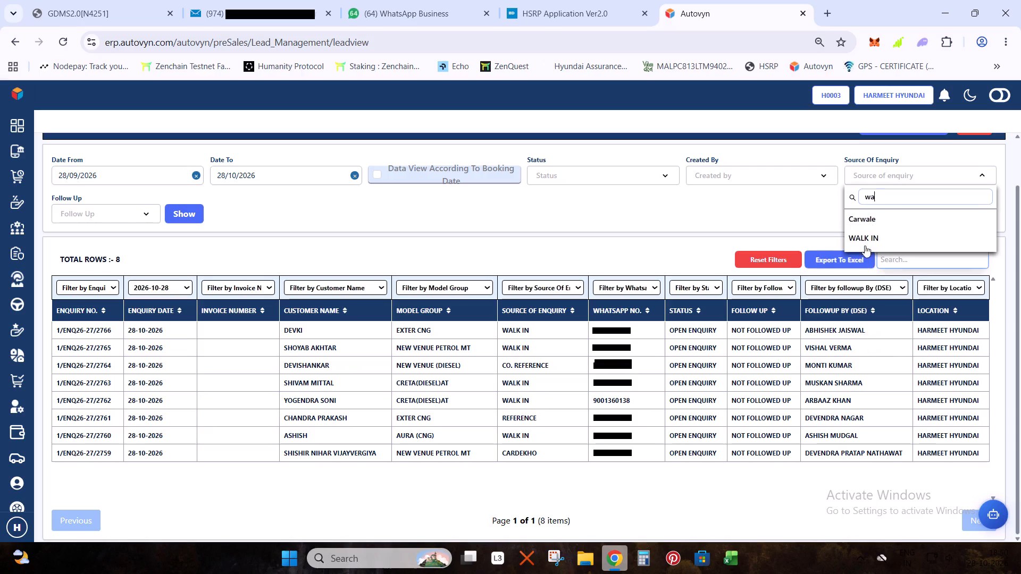
left_click(867, 238)
left_click(186, 222)
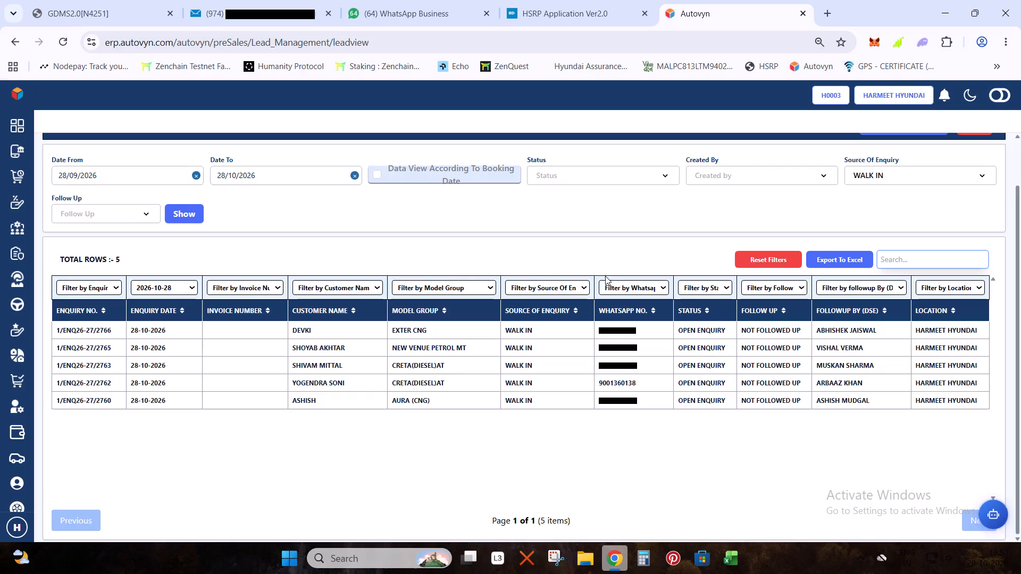
Export the filtered walk-in leads to Excel, open the exported workbook, and enable editing.
left_click(858, 254)
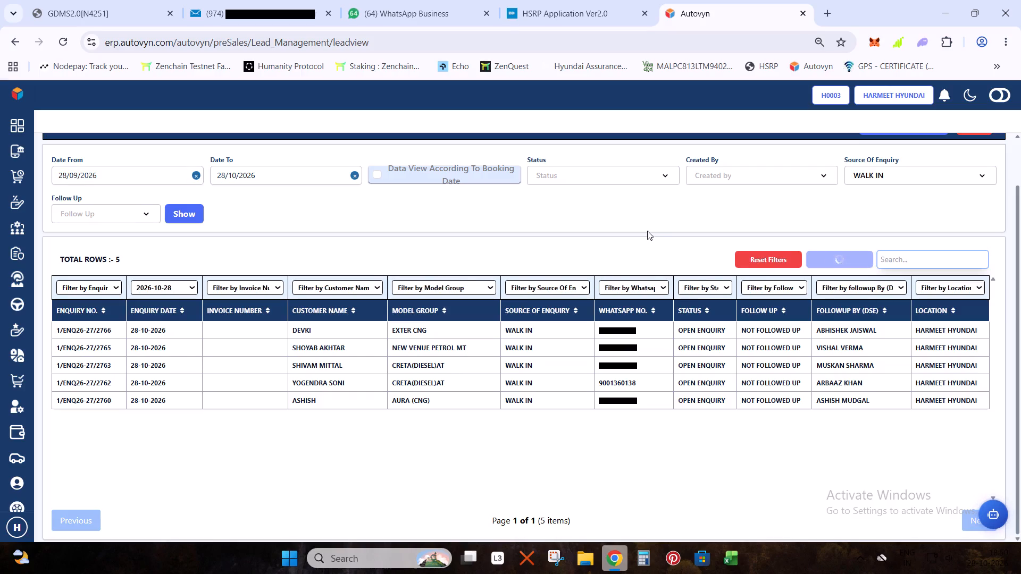
left_click(822, 78)
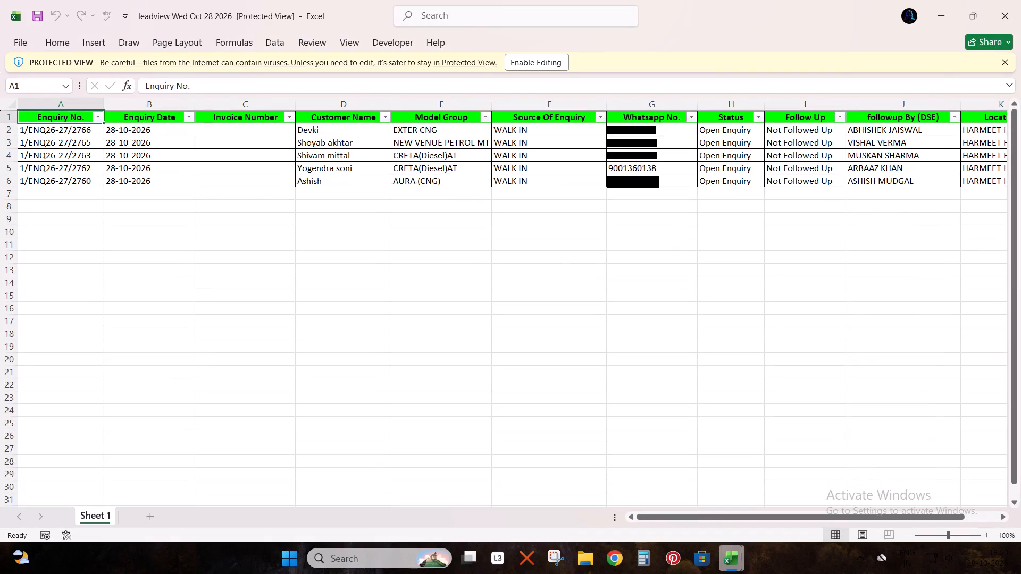
left_click(516, 63)
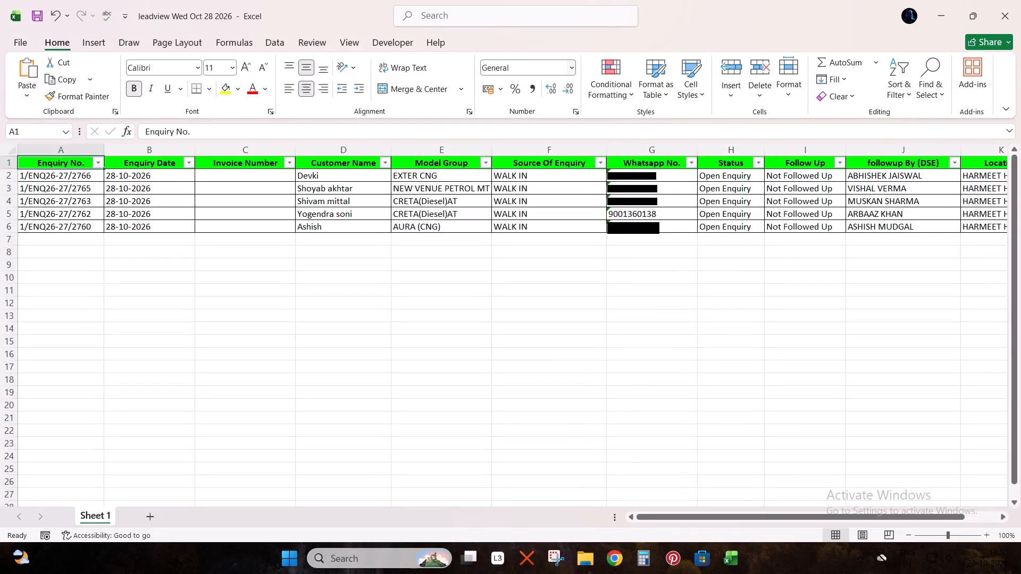
Remove the header row filters from the exported lead sheet and go to the first enquiry number in cell A2.
key("ctrl+shift+l")
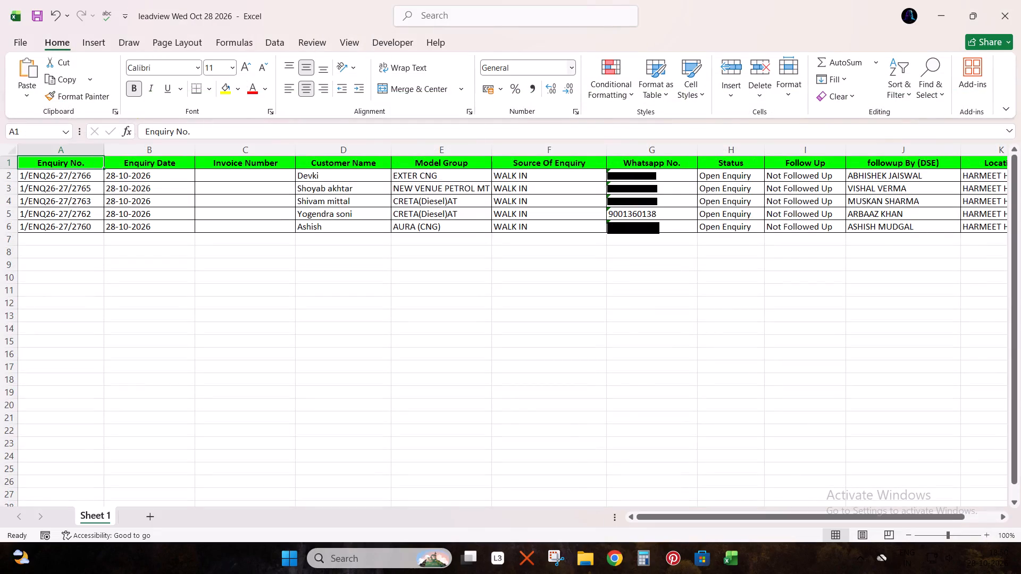
key("Right")
key("Down")
key("Left")
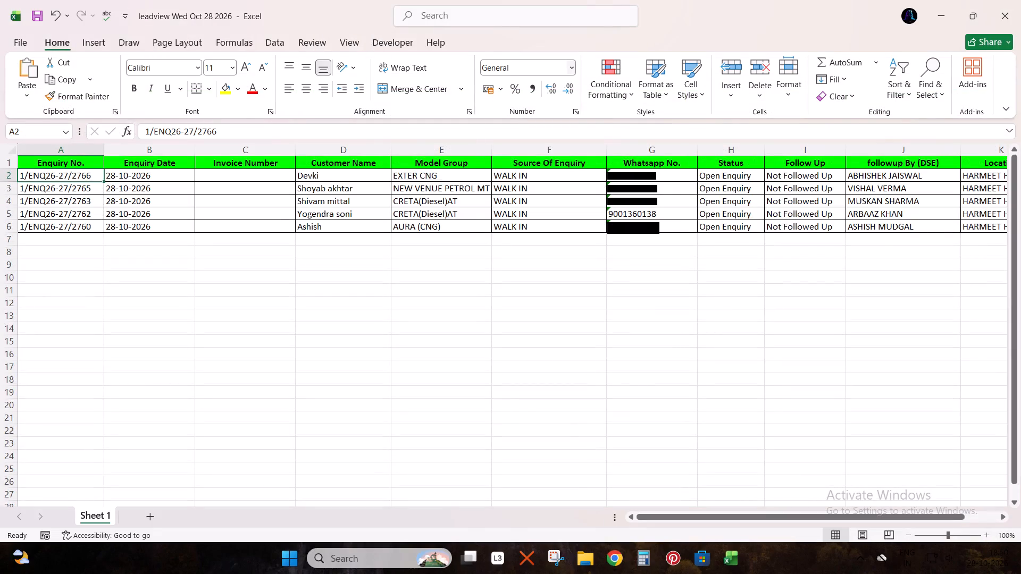
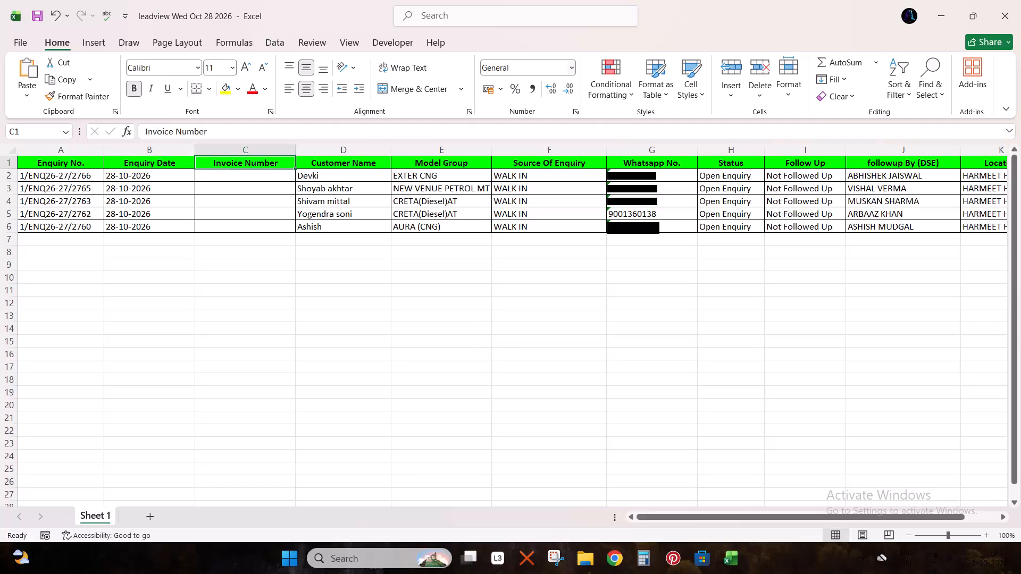
Look over the customer names in the walk-in lead sheet, save the exported lead workbook, and close it.
key("Right")
key("Down")
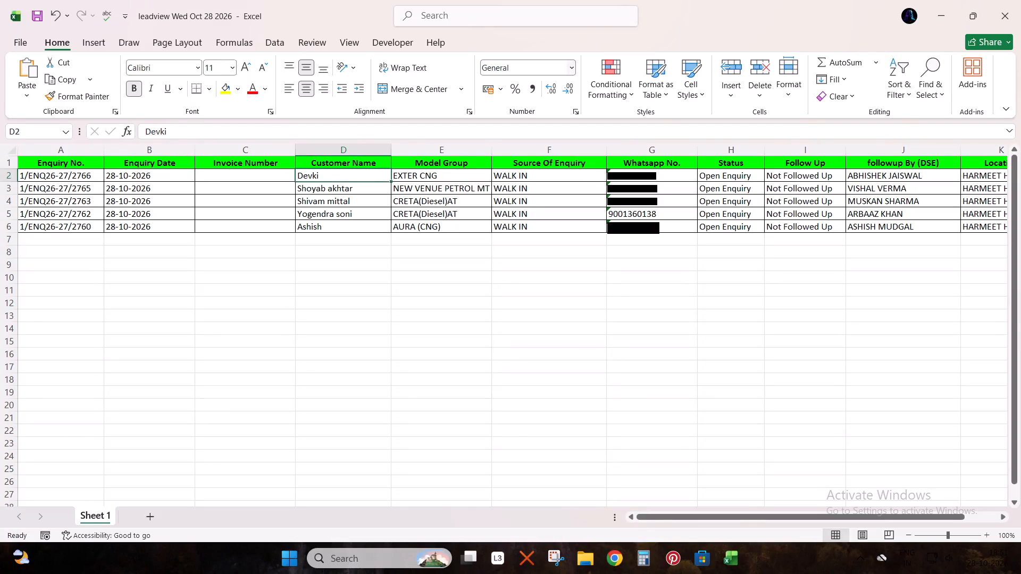
key("Down")
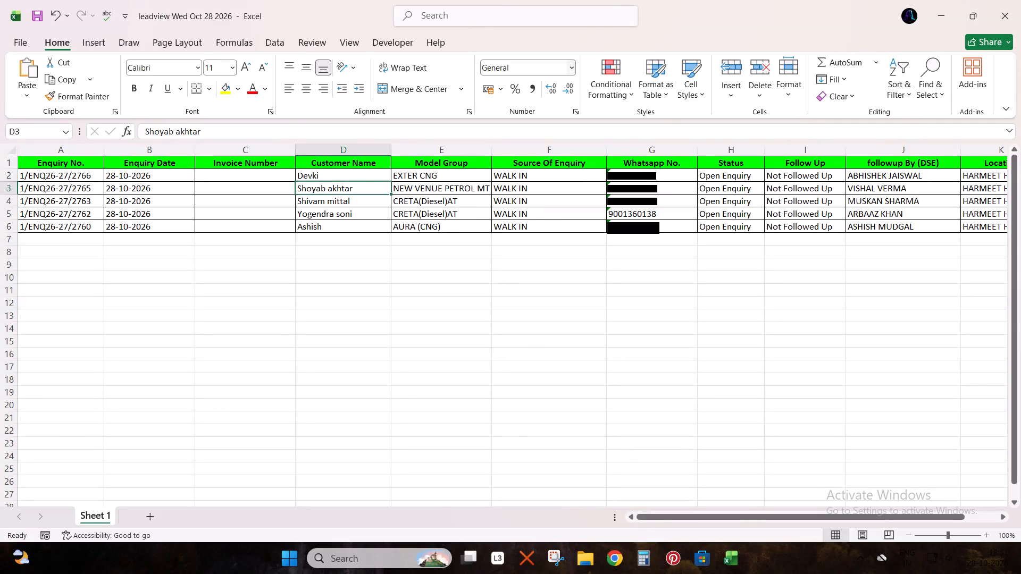
key("Down")
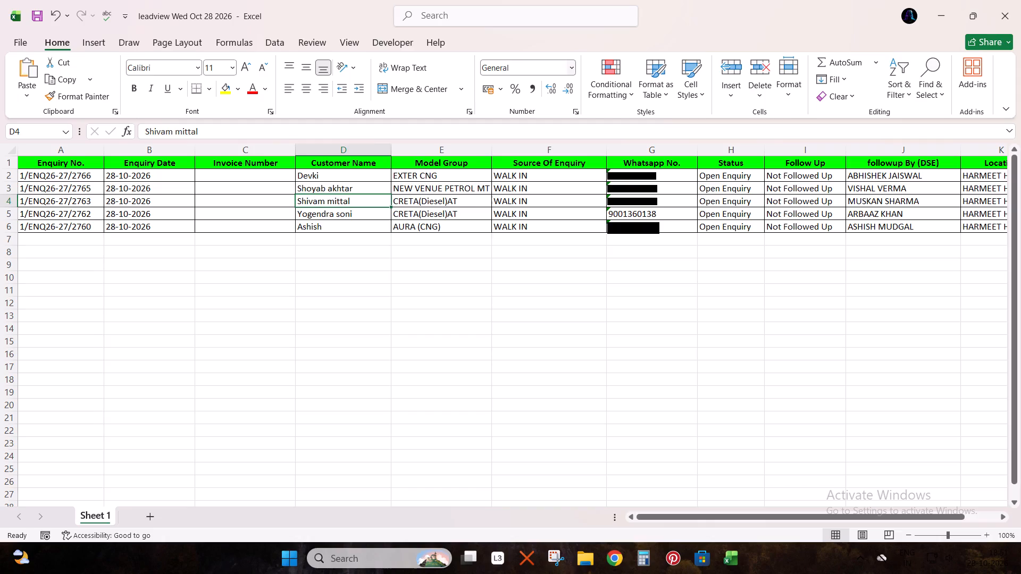
key("ctrl+Up")
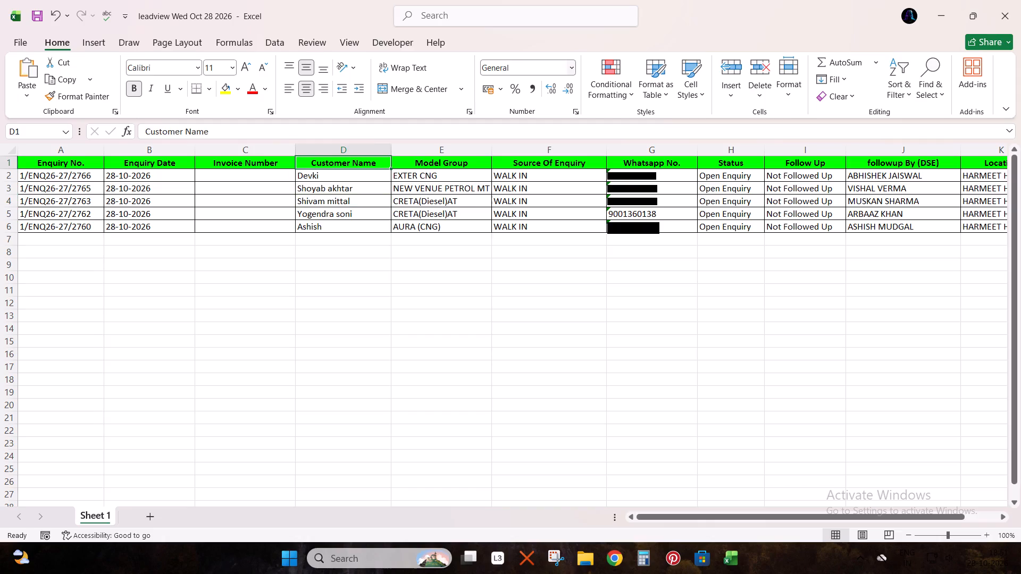
key("ctrl+s")
left_click(1020, 0)
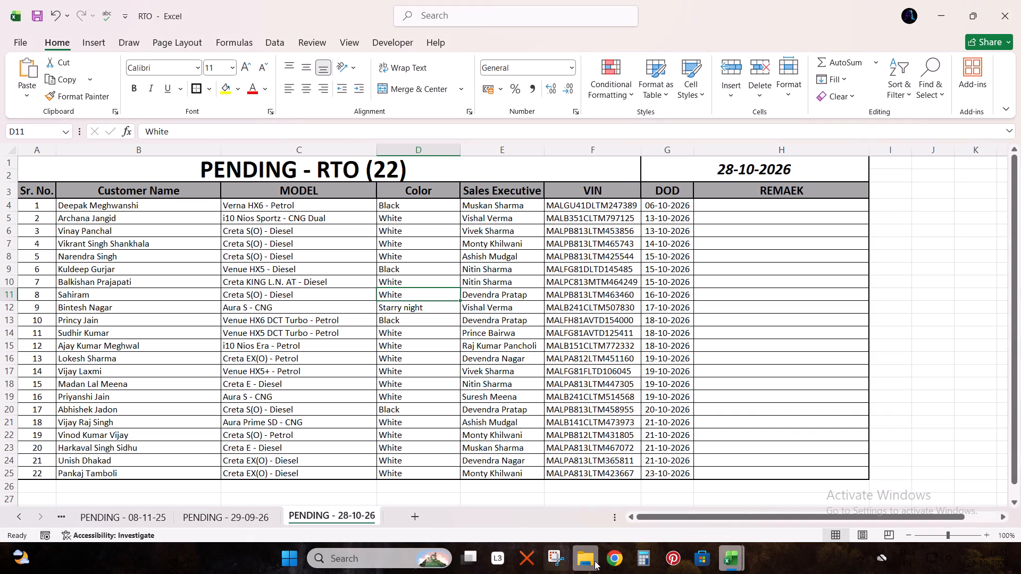
Switch to File Explorer and open the Downloads folder containing the exported lead workbook.
left_click(595, 561)
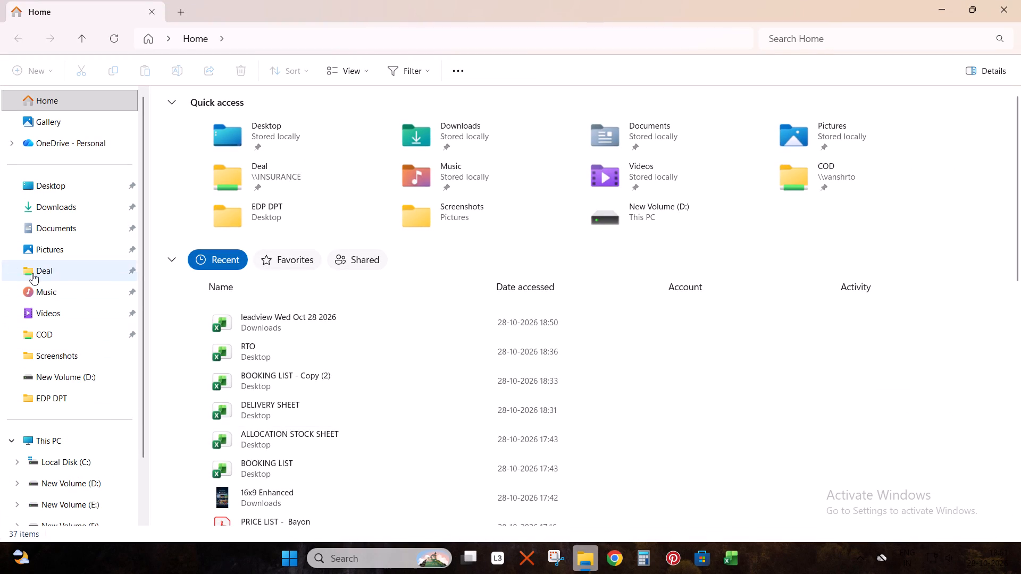
left_click(55, 205)
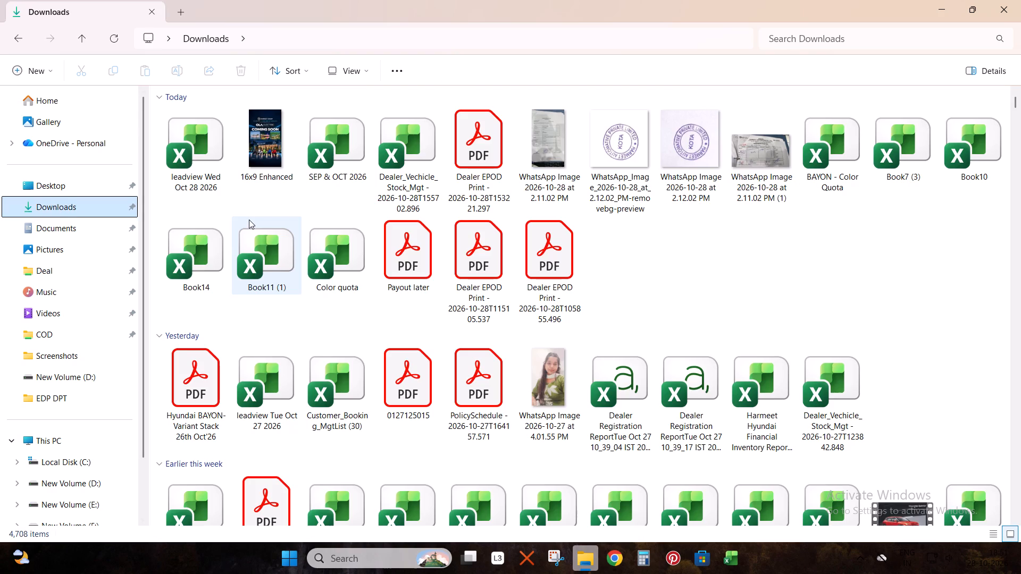
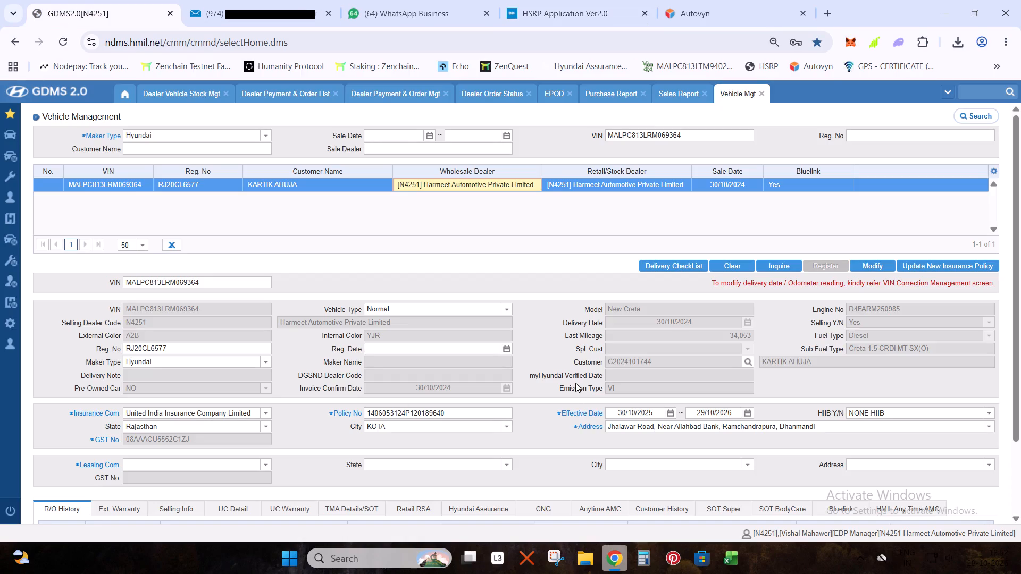
Find the copied HSRP engine number in the GDMS Vehicle Management record to compare the two systems' entries.
key("ctrl+f")
key("ctrl+v")
key("Return")
key("Return")
key("Return")
key("Return")
key("Return")
key("Return")
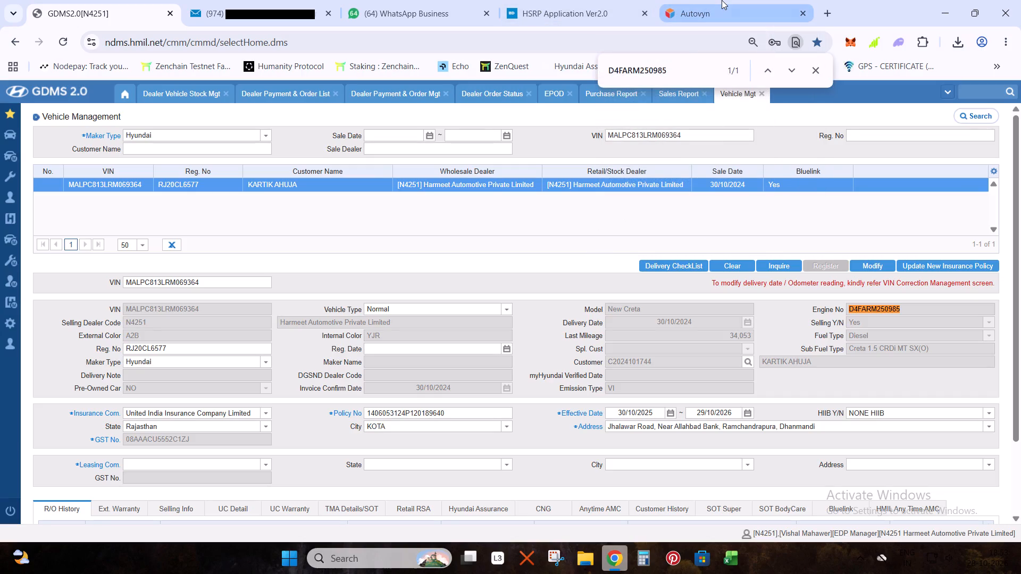
Copy the chassis number from the Rosmerta HSRP Vehicle Details and check its matches in the GDMS Vehicle Management record.
left_click(568, 0)
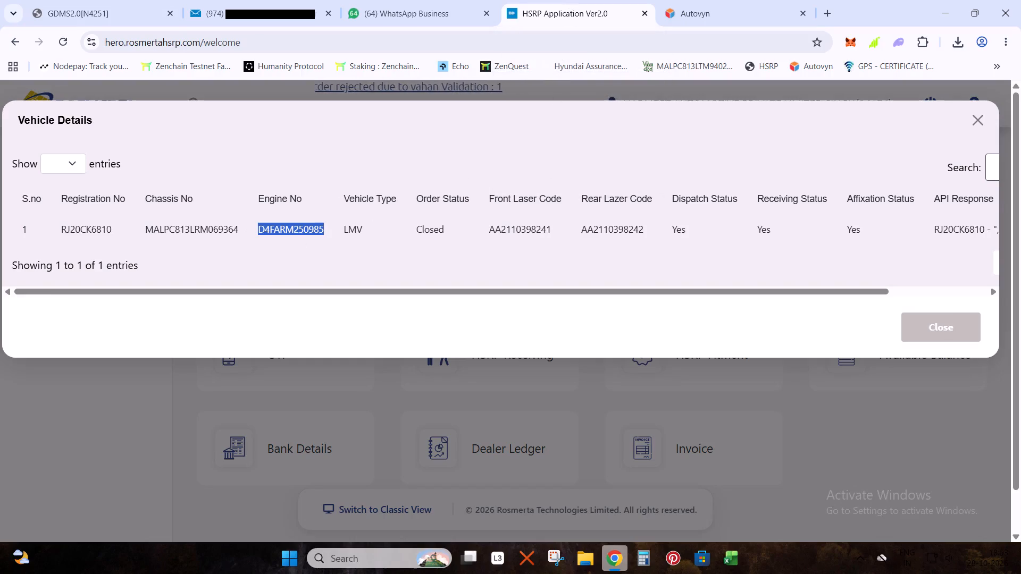
double_click(214, 225)
key("ctrl+c")
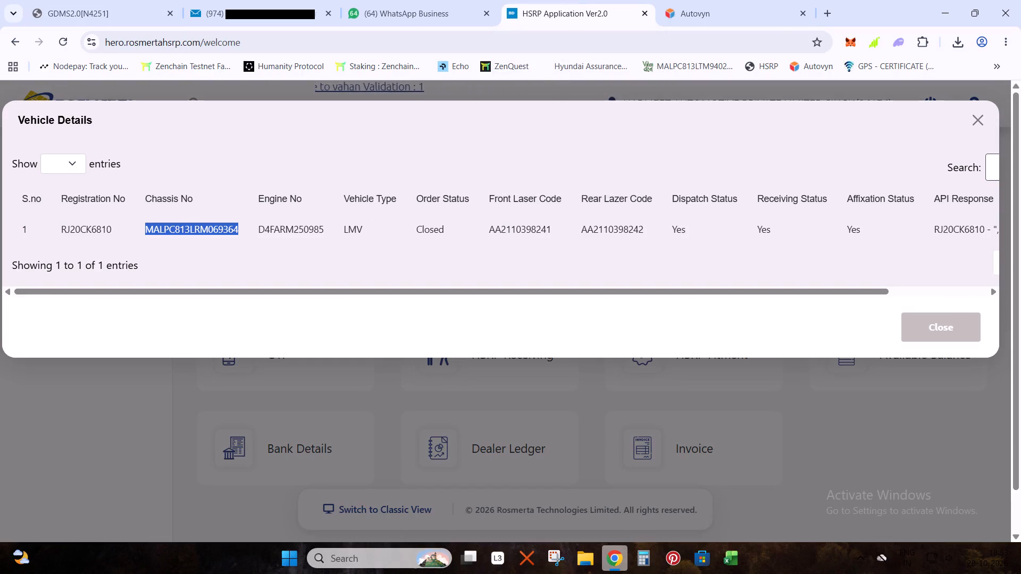
key("alt+Tab")
key("alt+Tab")
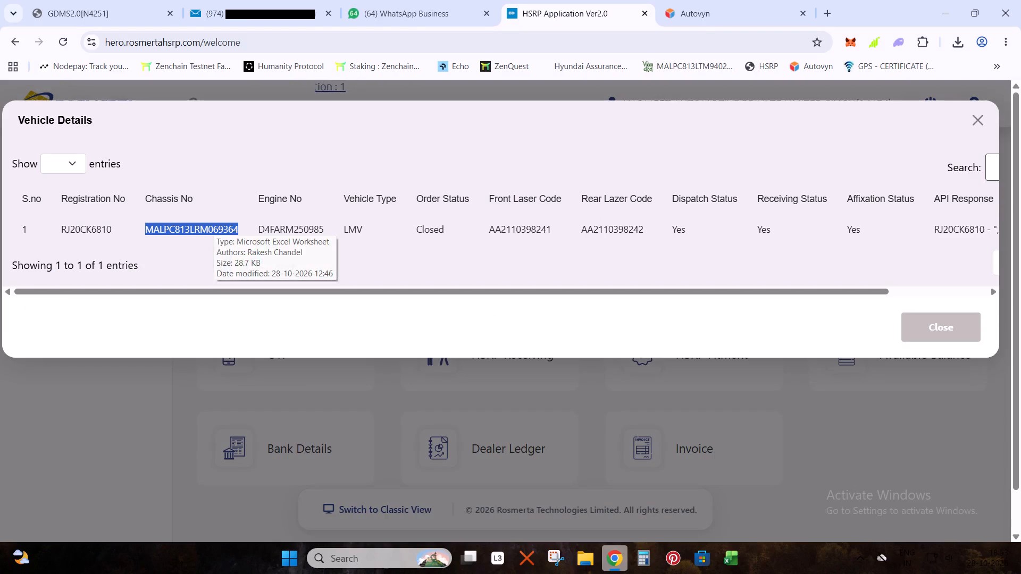
left_click(95, 0)
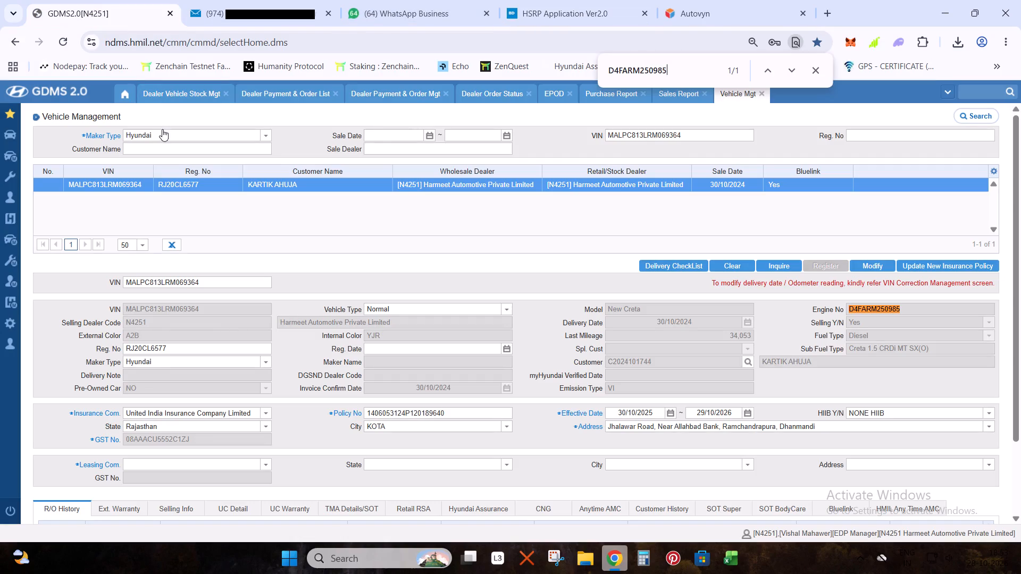
key("ctrl+f")
key("ctrl+v")
key("Return")
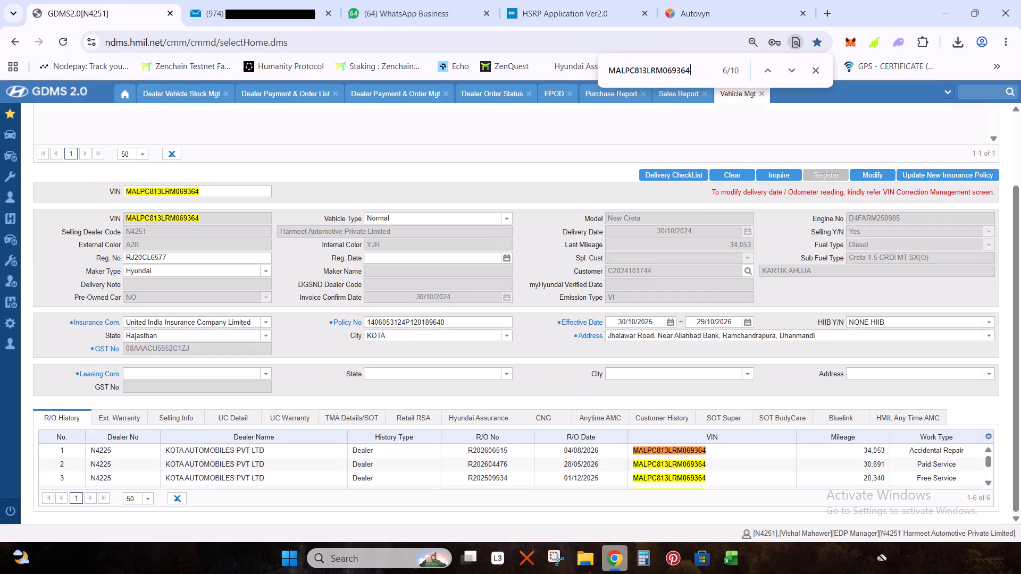
key("Return")
key("Return")
key("Return")
key("Return")
key("Return")
key("Return")
key("Return")
key("Return")
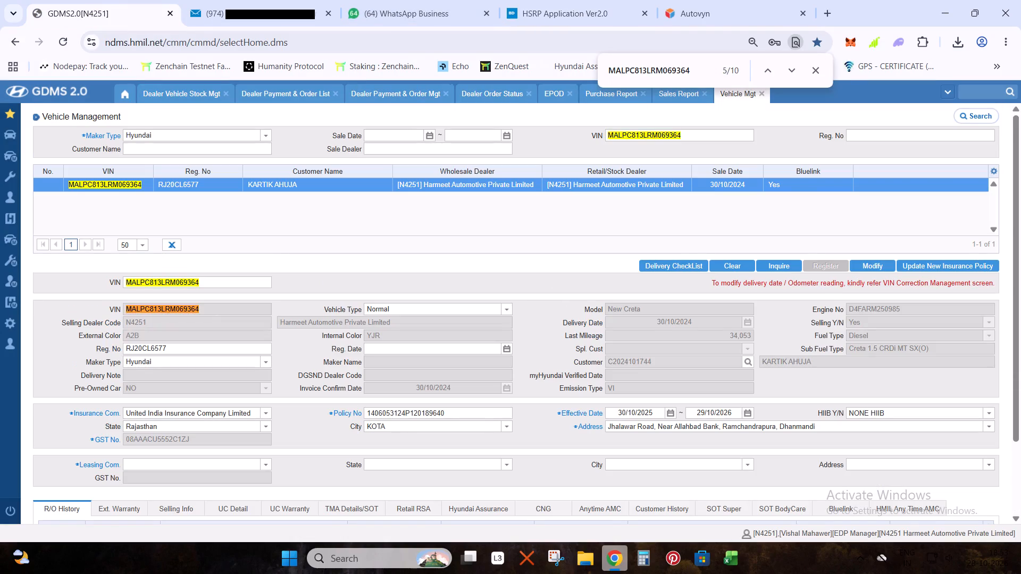
key("Return")
key("Return")
key("Return")
key("Return")
left_click(518, 159)
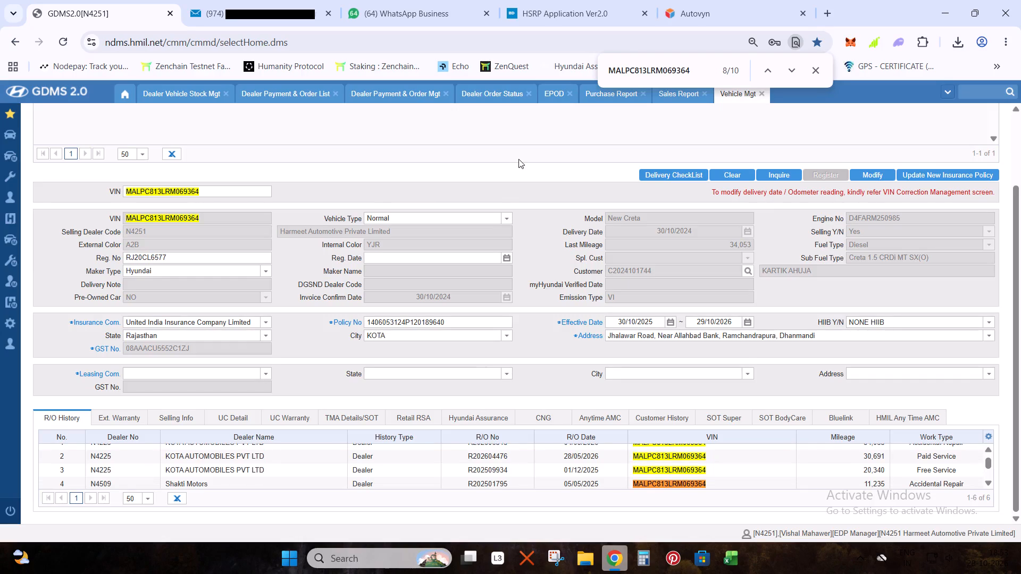
scroll(488, 283, "up", 3)
left_click(814, 71)
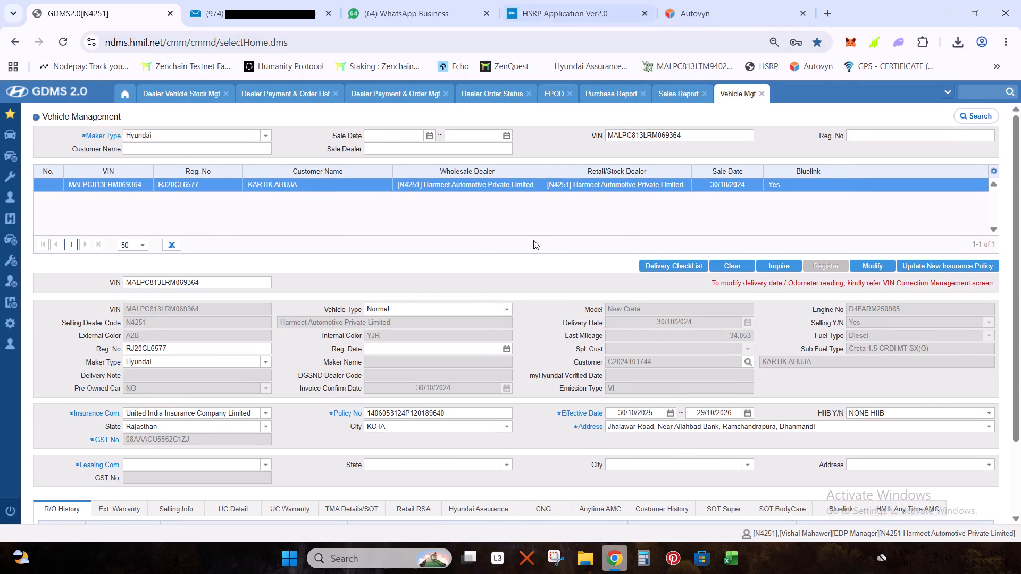
Search the Vehicle Management record again for the copied chassis number.
key("ctrl+f")
key("ctrl+v")
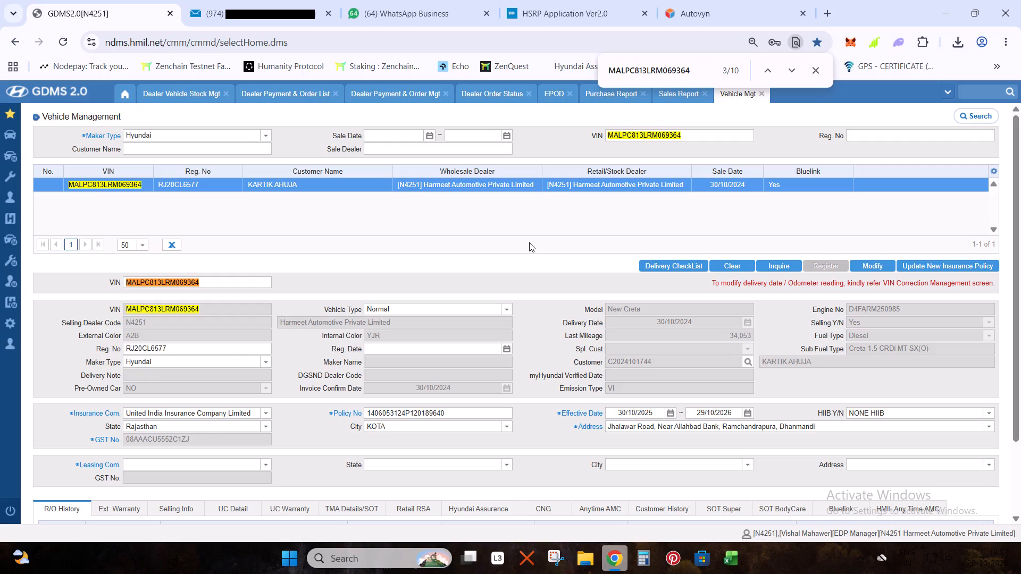
scroll(576, 300, "up", 2)
Switch to the Autovyn lead view of the 28-10-2026 walk-in enquiries.
left_click(731, 0)
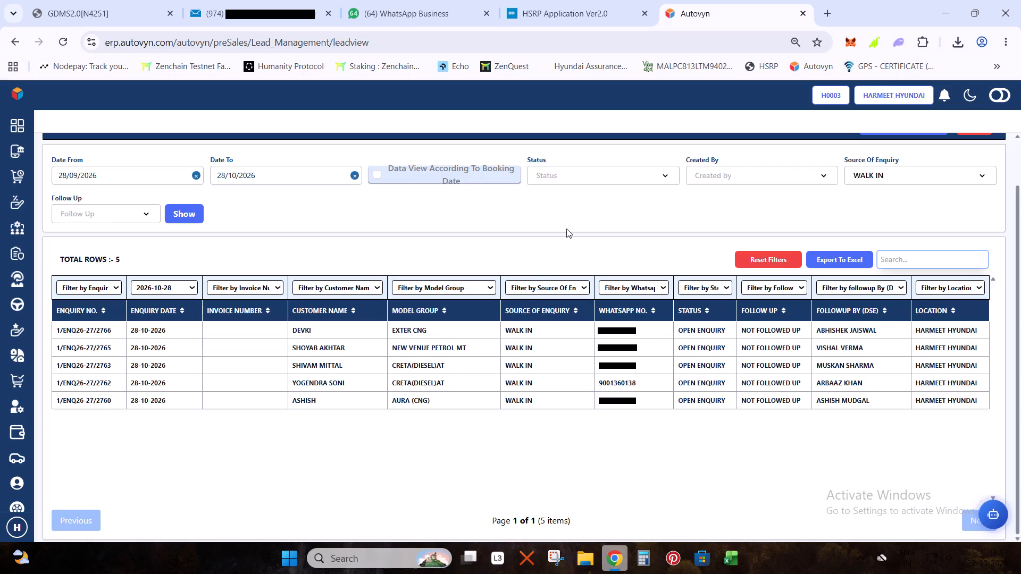
Copy the chassis number from the Rosmerta HSRP Vehicle Details and search GDMS Vehicle Management for it by VIN, selecting the matching record.
left_click(587, 0)
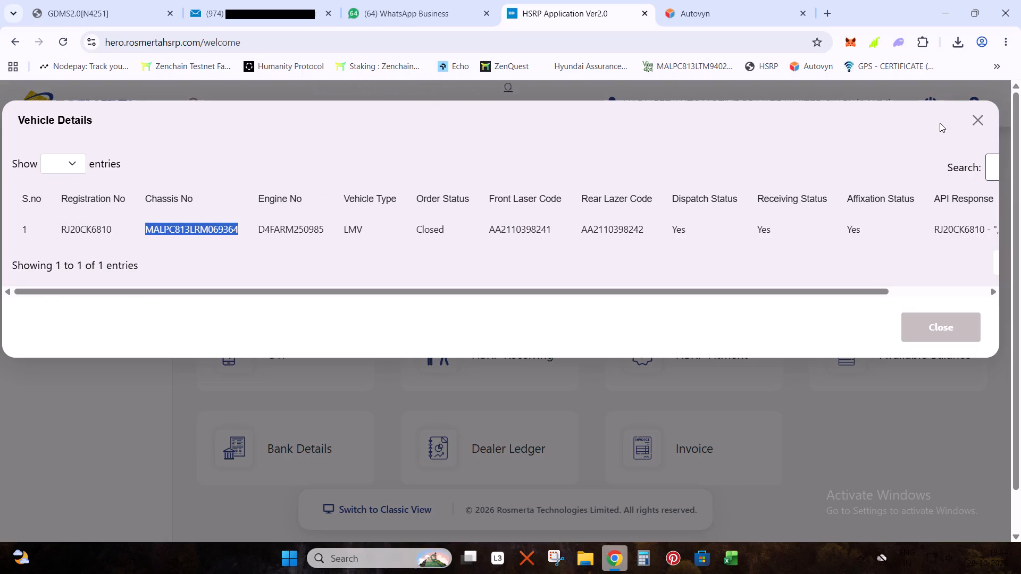
key("ctrl+c")
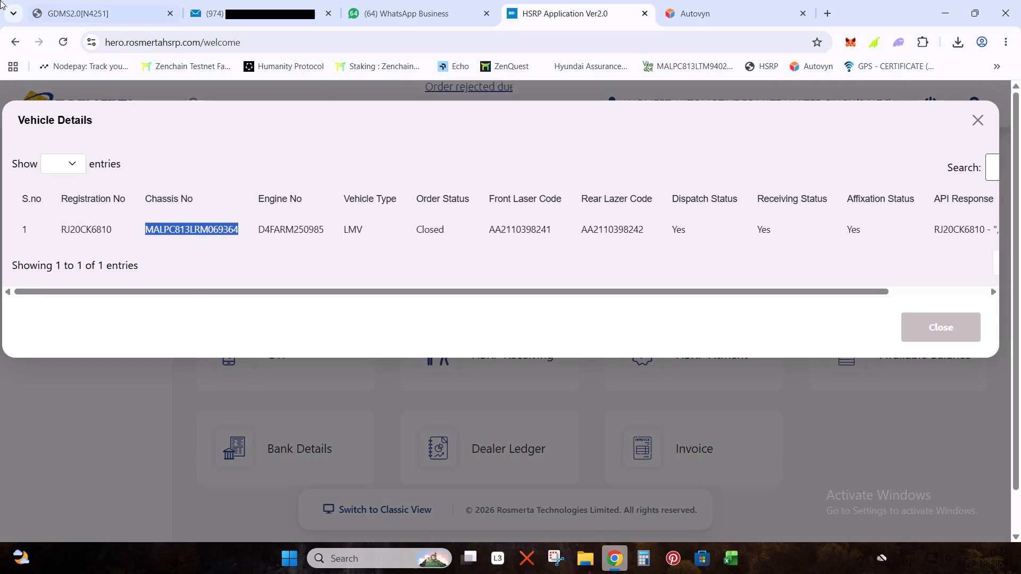
left_click(84, 0)
left_click(814, 70)
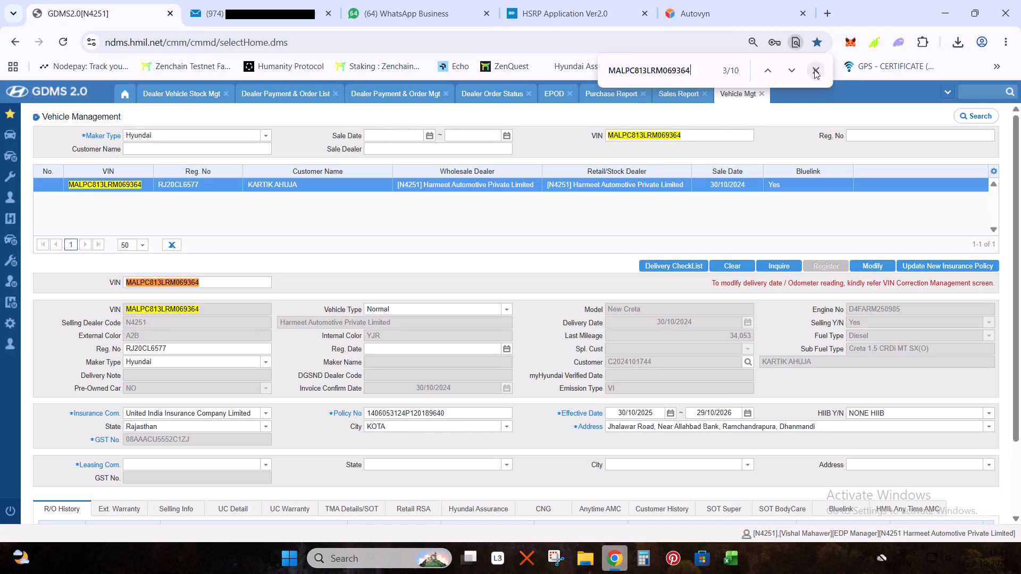
left_click(658, 141)
key("ctrl+v")
key("Return")
scroll(658, 141, "up", 1)
left_click(272, 184)
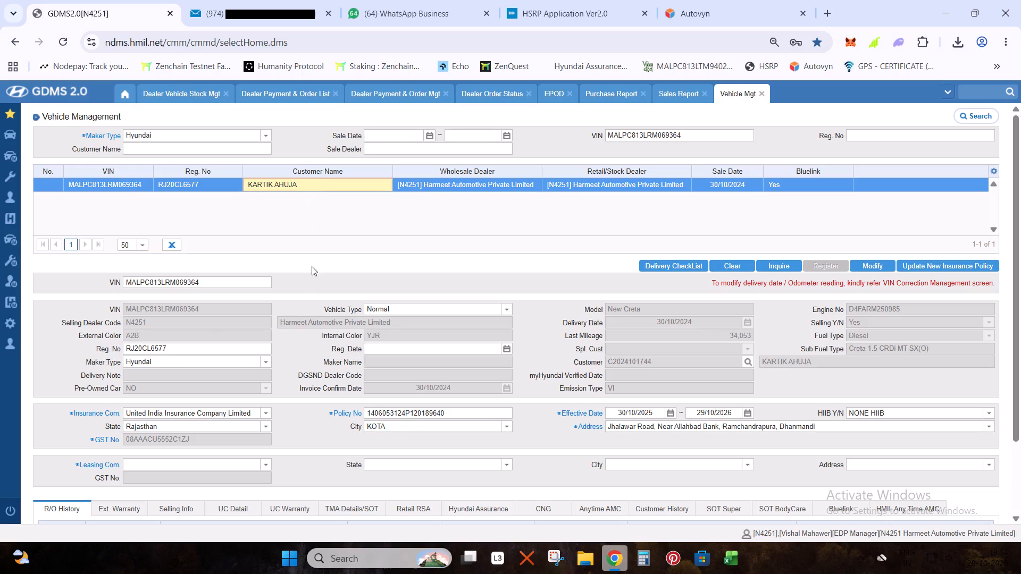
Copy the VIN from the detail section of the selected Vehicle Management record.
left_click(178, 306)
right_click(178, 306)
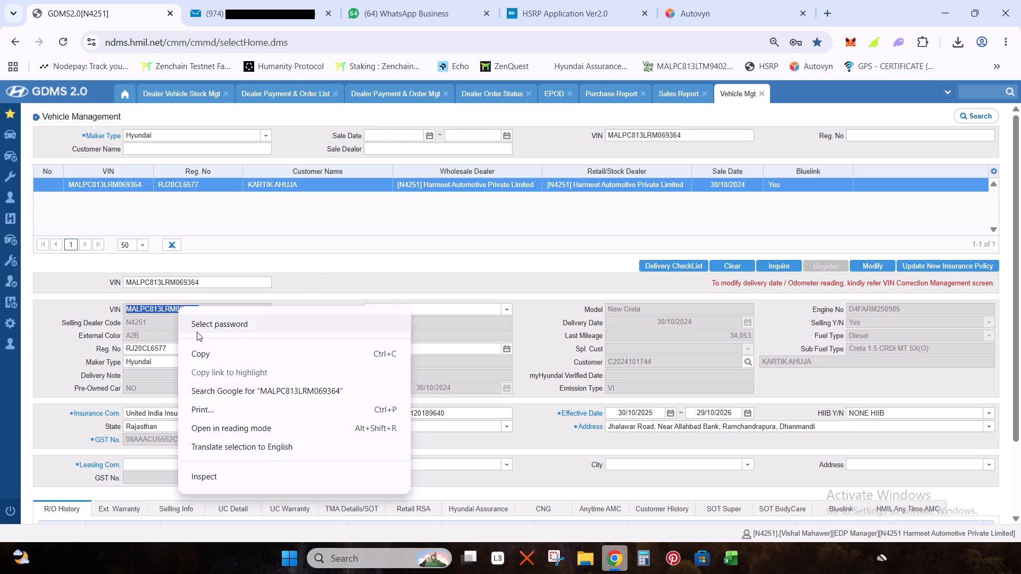
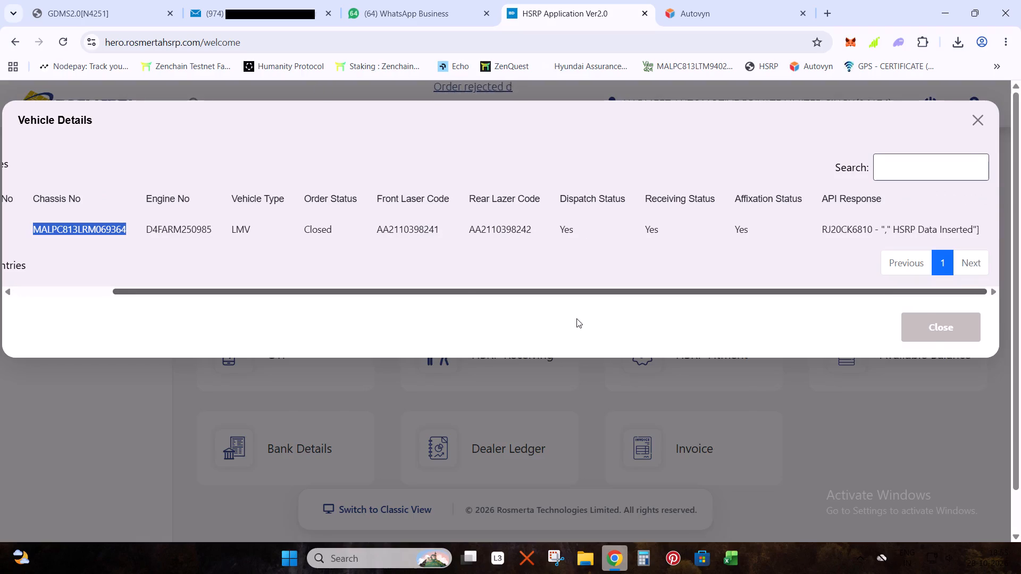
Compare the registration, chassis and engine numbers in the Rosmerta HSRP Vehicle Details with the vehicle's GDMS Vehicle Management record.
left_click_drag(576, 318, 123, 314)
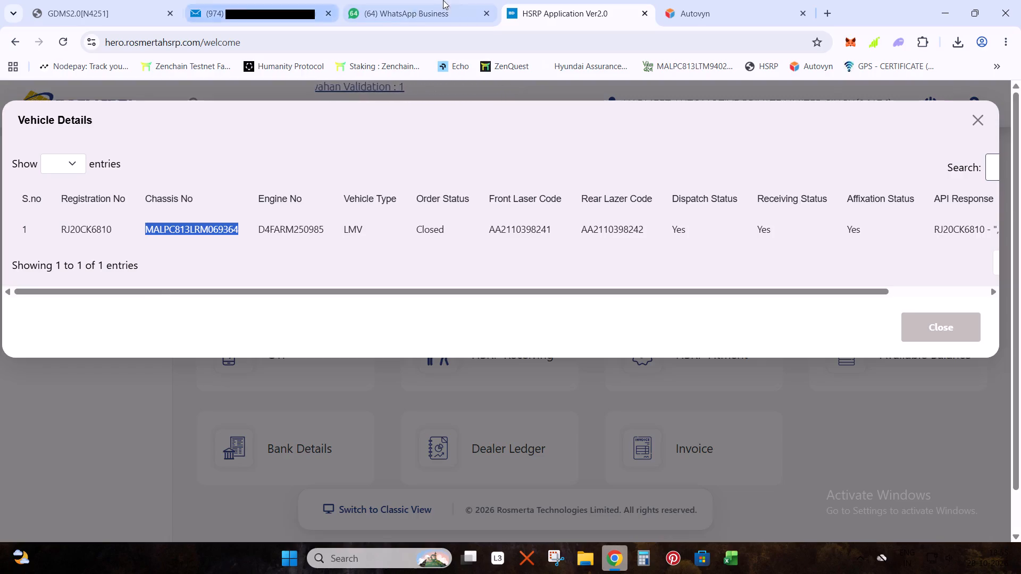
left_click(157, 0)
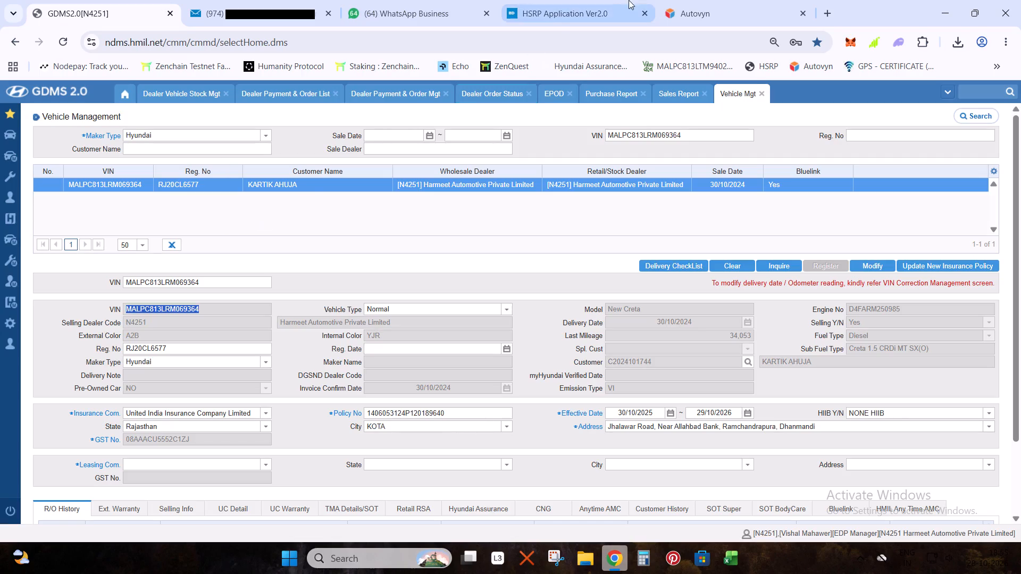
left_click(550, 0)
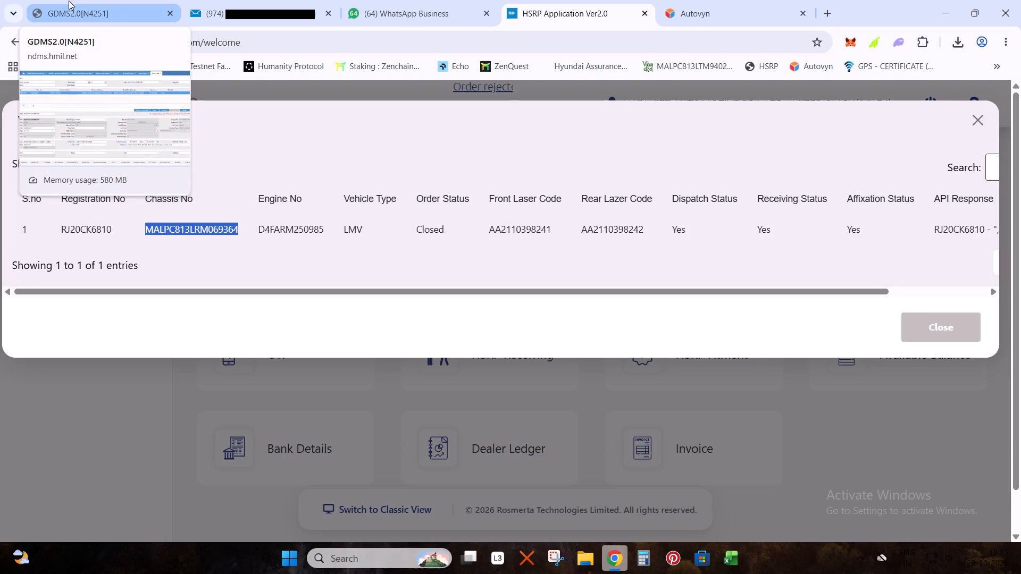
left_click(87, 2)
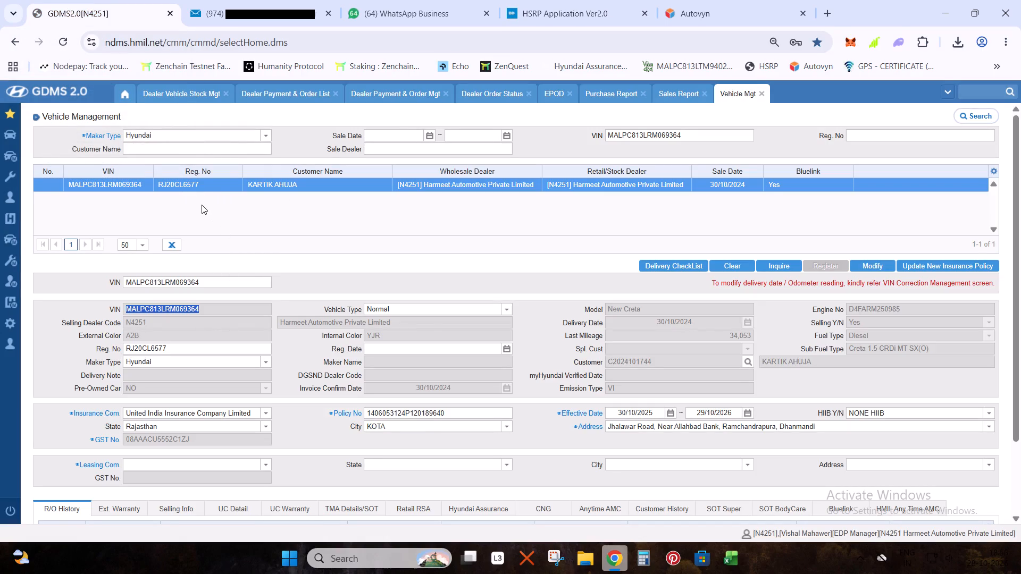
left_click(548, 0)
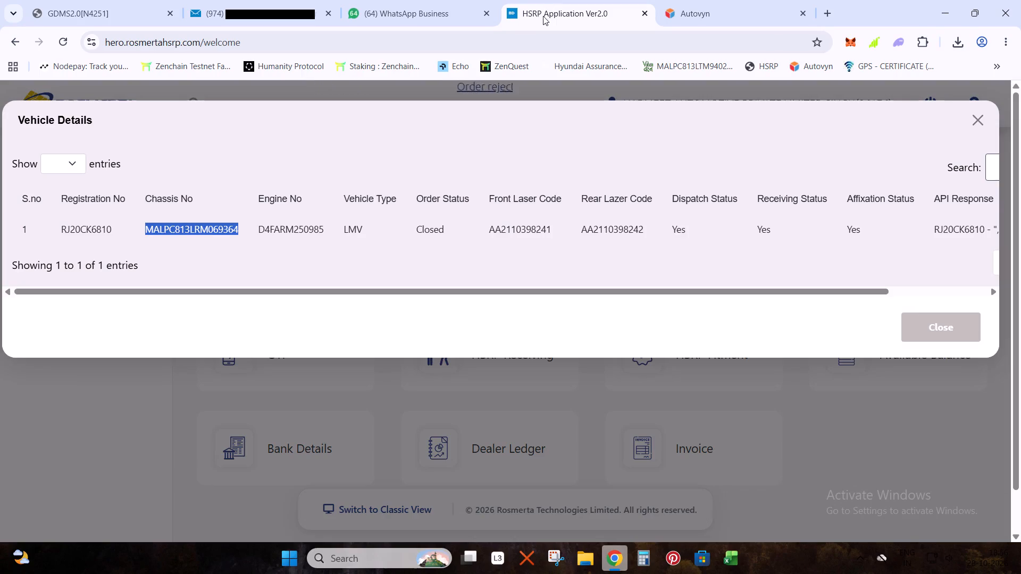
left_click(246, 0)
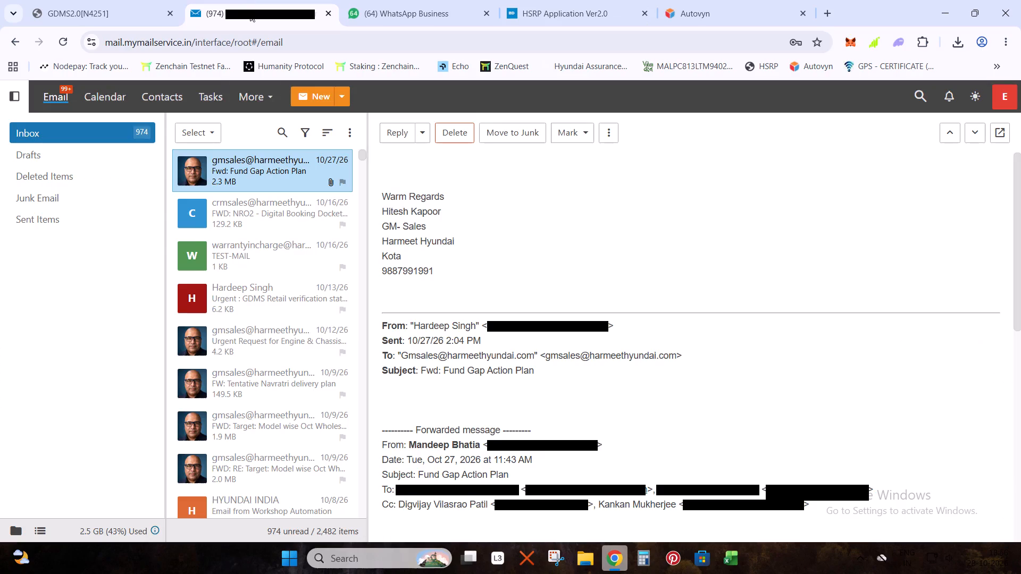
left_click(113, 0)
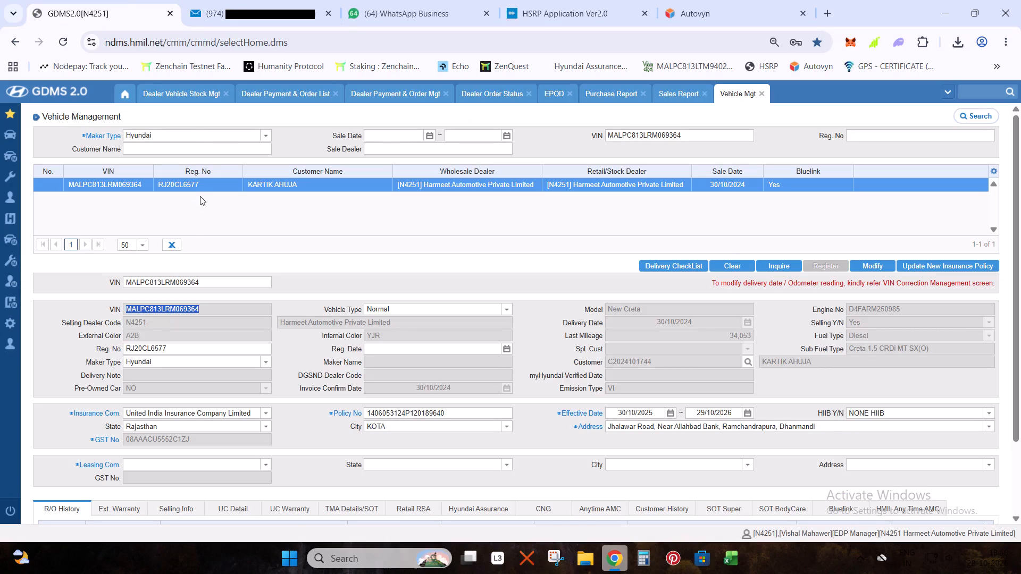
left_click(549, 0)
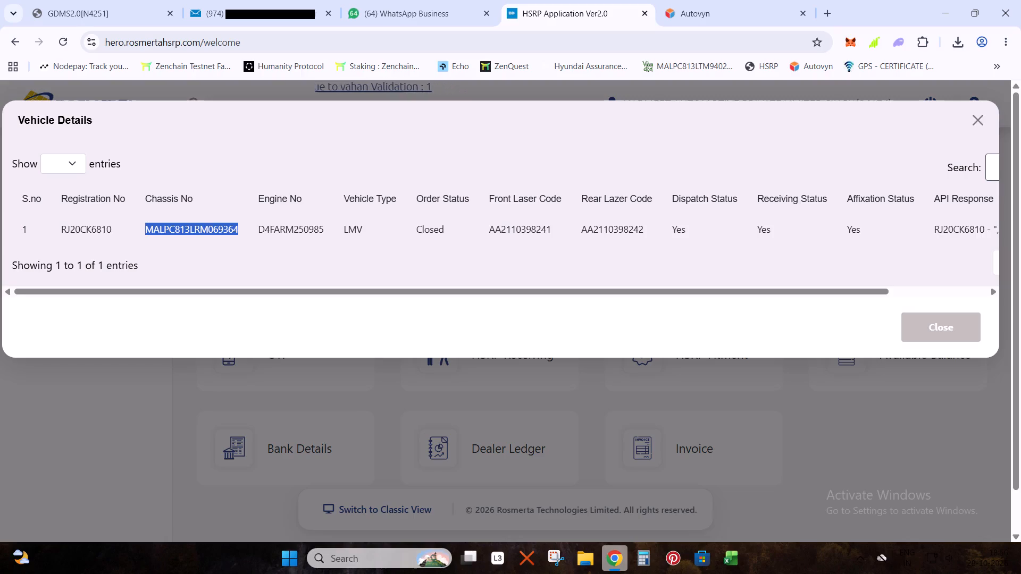
left_click_drag(408, 292, 689, 327)
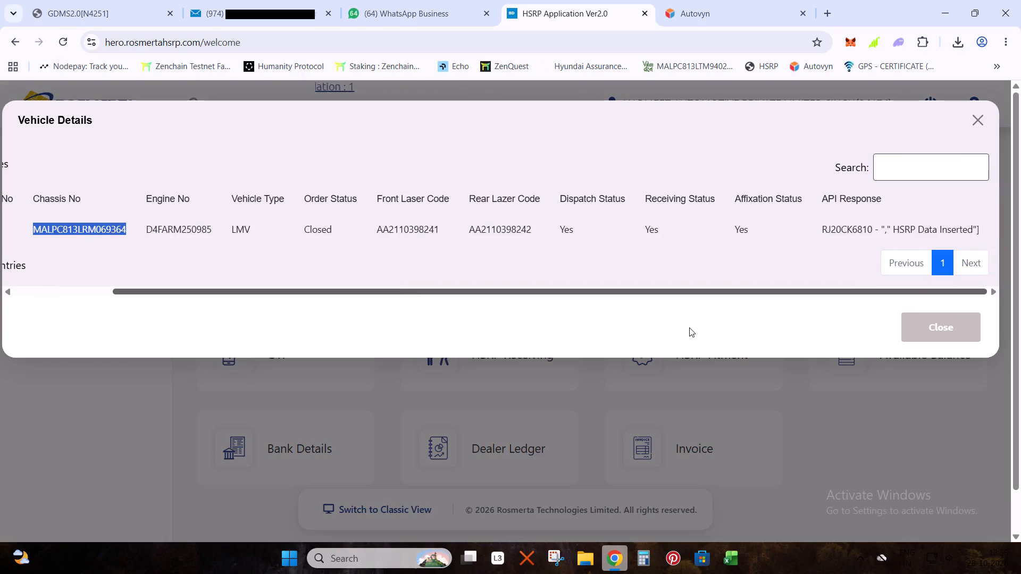
left_click_drag(689, 327, 53, 323)
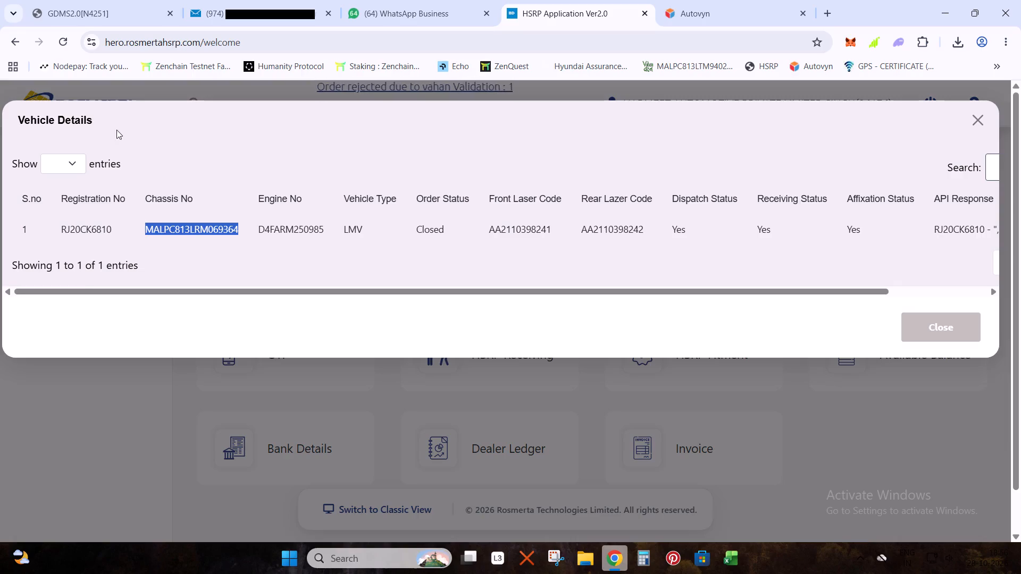
left_click(111, 0)
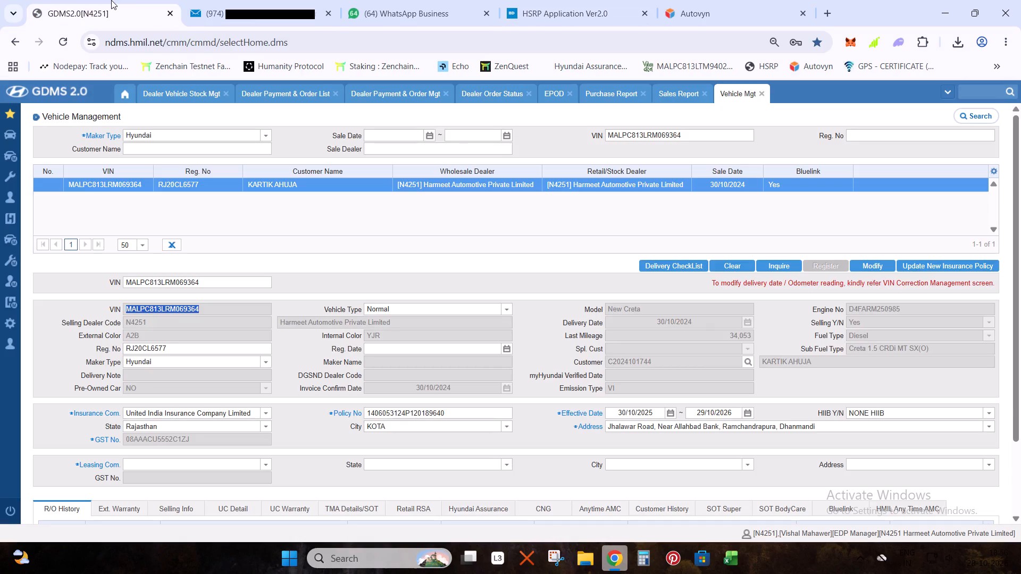
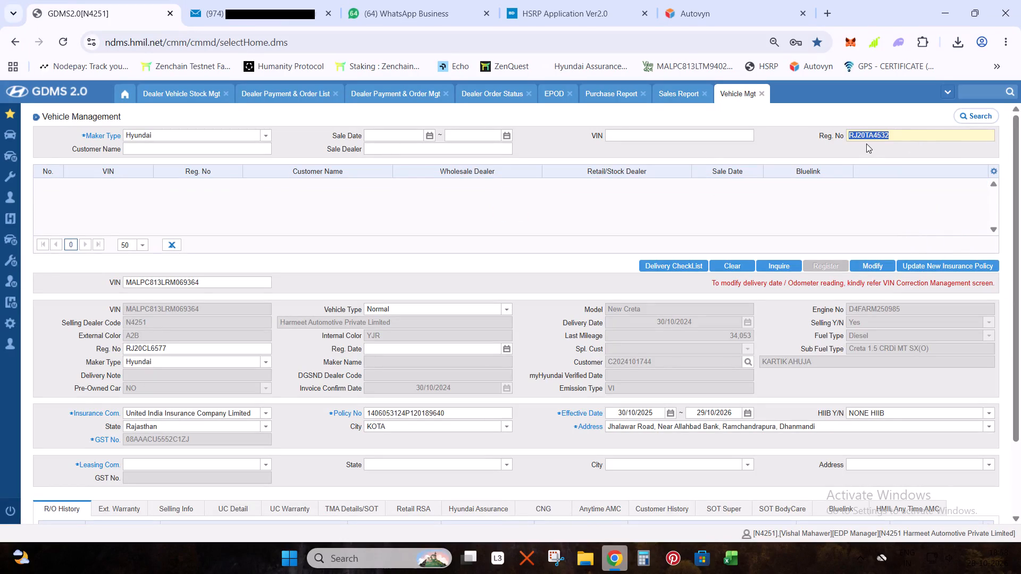
Copy the registration number from the Vehicle Management search criteria and look up that vehicle's order in the Rosmerta HSRP application.
key("ctrl+c")
left_click(613, 0)
left_click(982, 129)
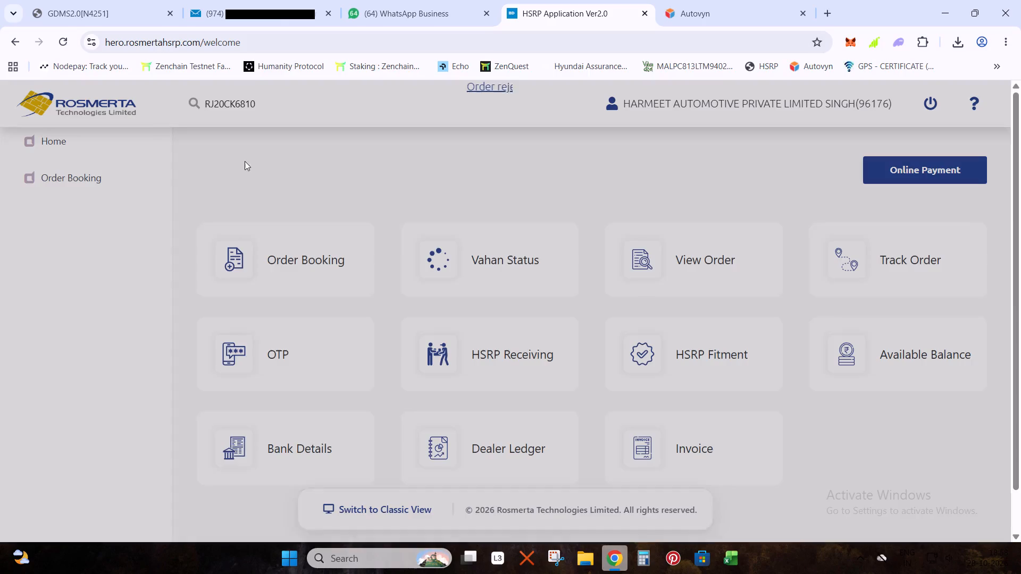
double_click(231, 109)
key("ctrl+v")
key("Return")
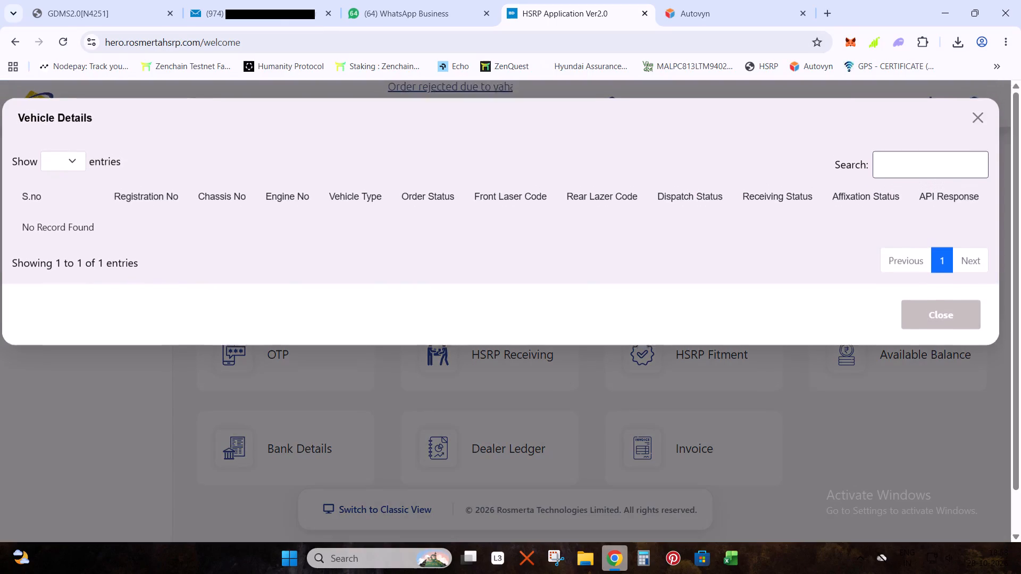
Repeat the previous vehicle registration search in Rosmerta and examine its chassis, engine, order status, laser code, dispatch, receiving and affixation details.
left_click(975, 113)
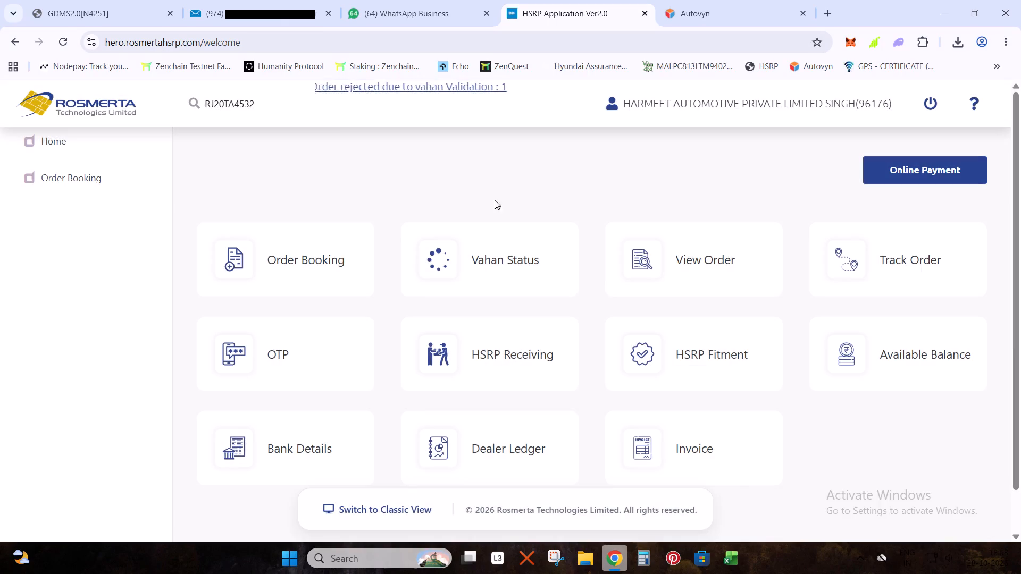
double_click(302, 107)
key("ctrl+z")
key("Return")
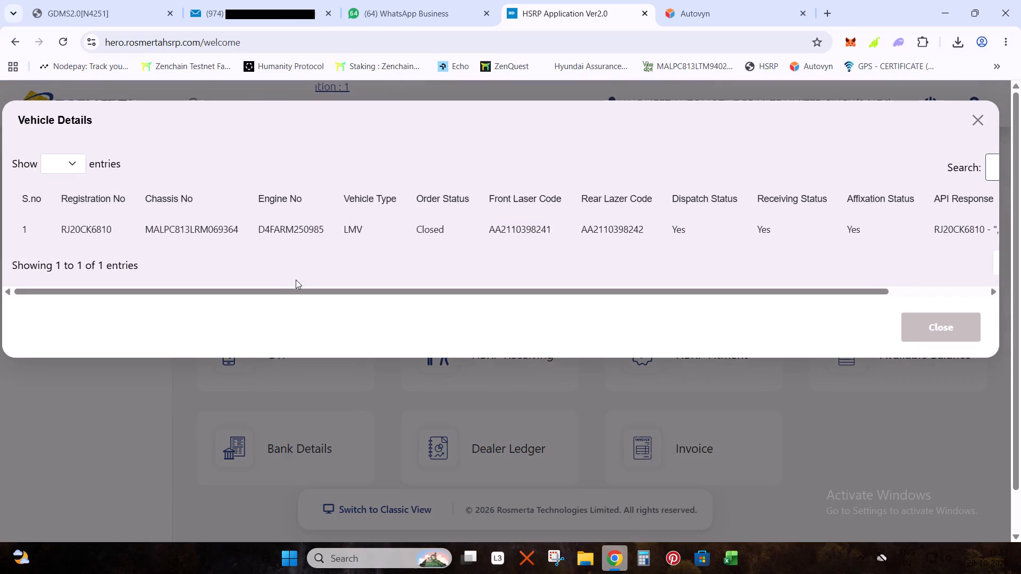
left_click_drag(309, 290, 545, 346)
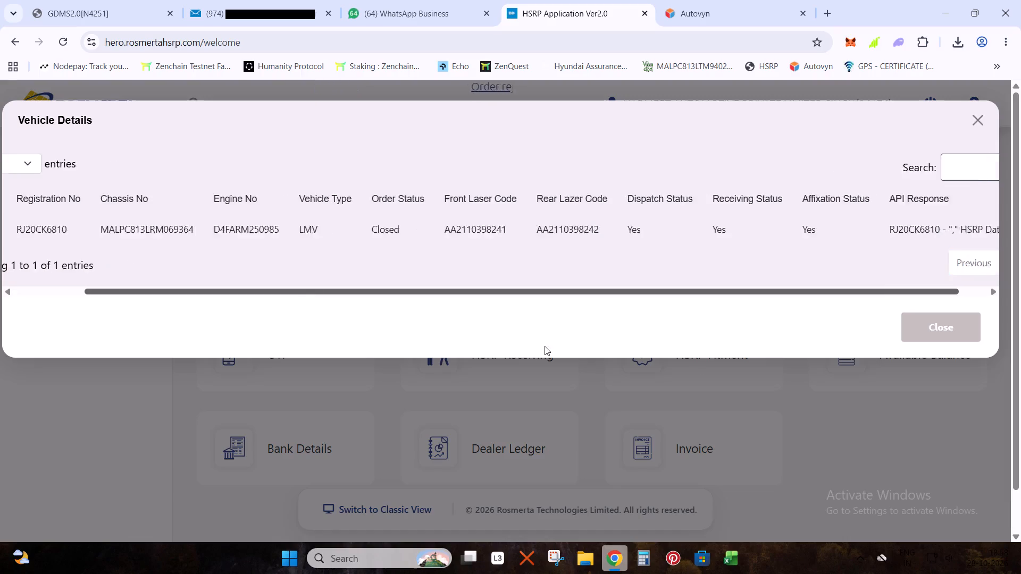
left_click_drag(545, 346, 0, 333)
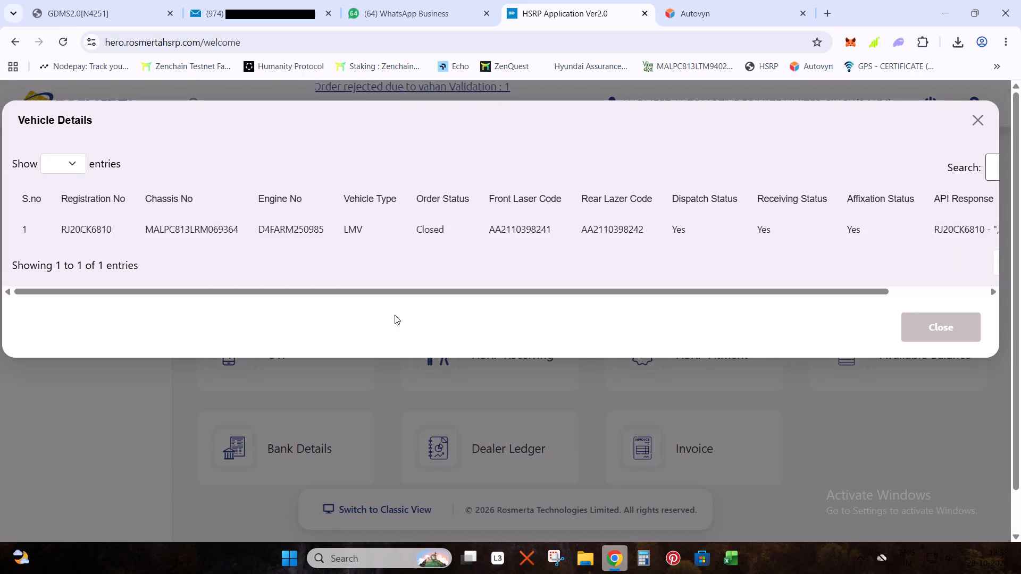
left_click_drag(312, 286, 601, 289)
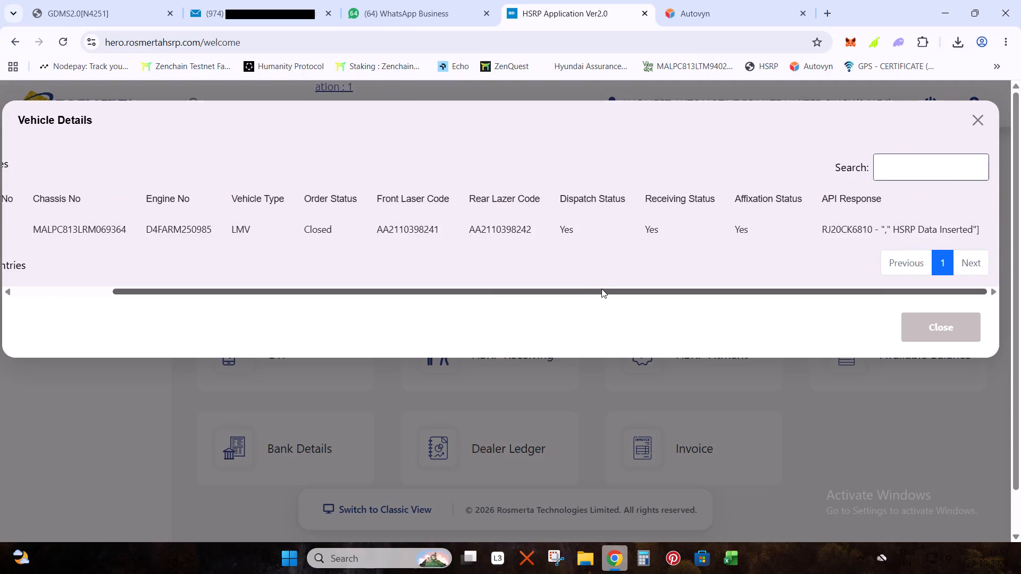
left_click_drag(601, 289, 115, 350)
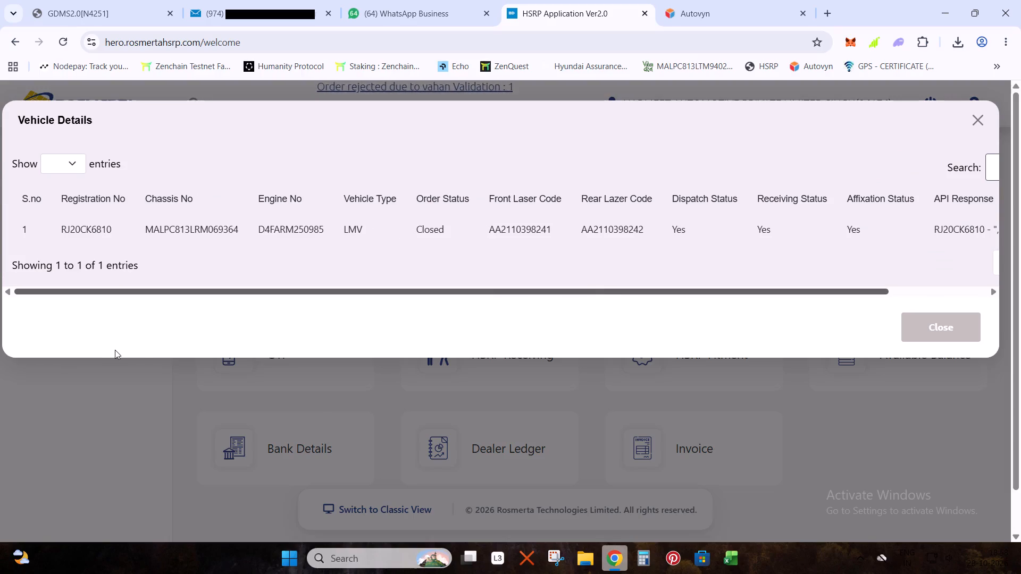
left_click_drag(115, 350, 154, 350)
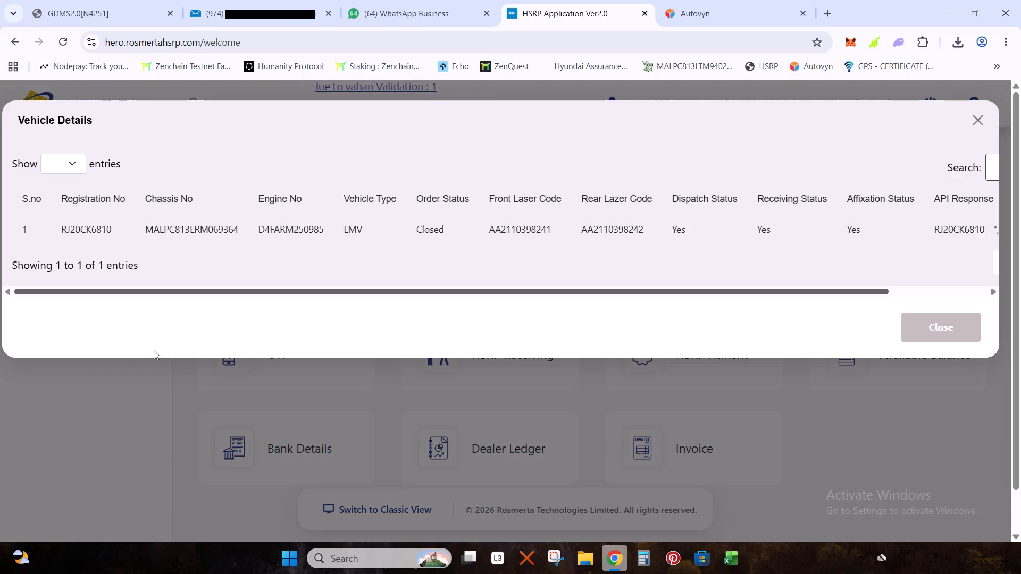
left_click_drag(154, 350, 517, 350)
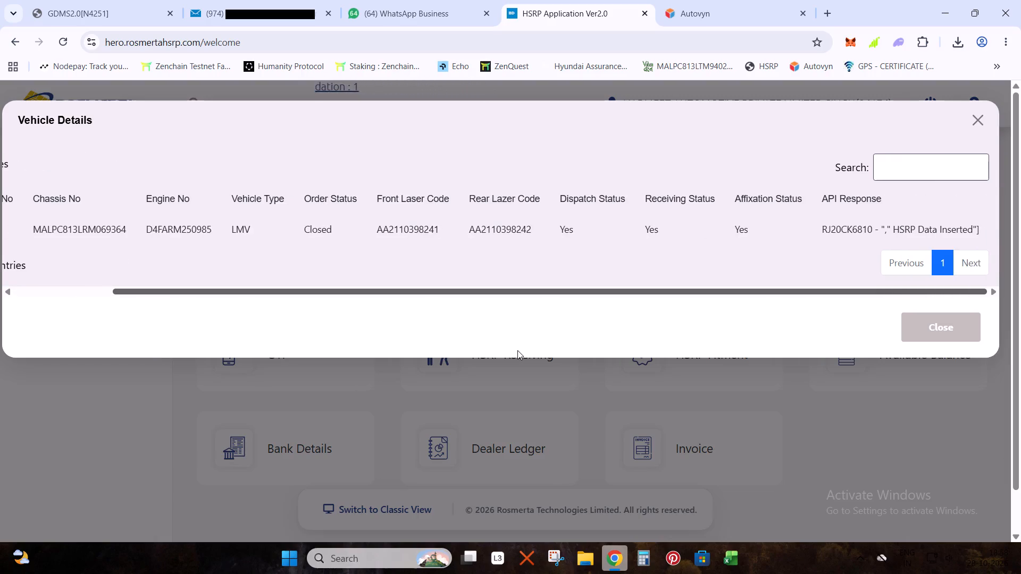
left_click_drag(517, 350, 0, 350)
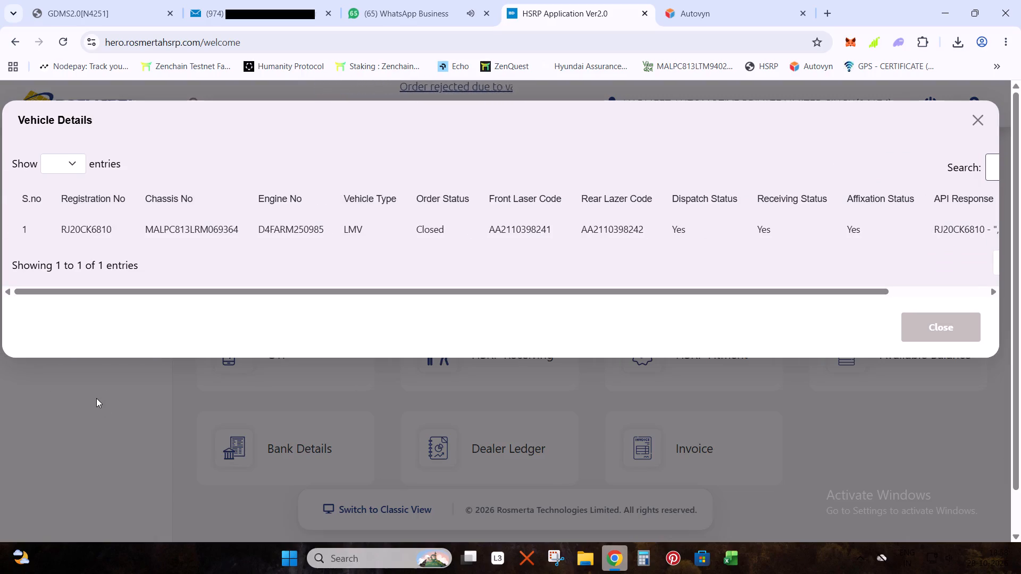
left_click(973, 123)
Look through the Rosmerta order booking page for new vehicles and the HSRP Fitment Entry page.
left_click(300, 247)
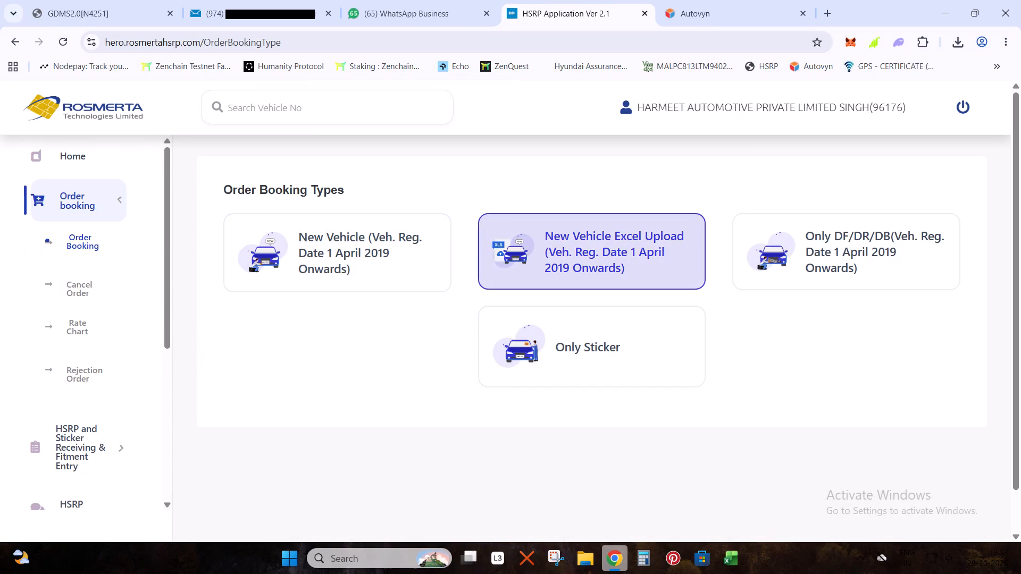
left_click(365, 256)
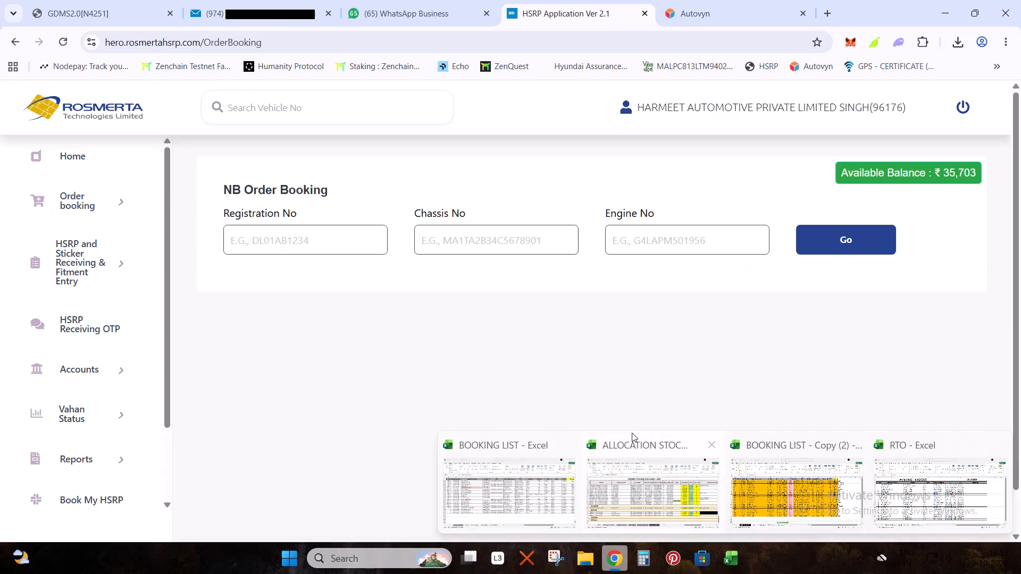
left_click(54, 156)
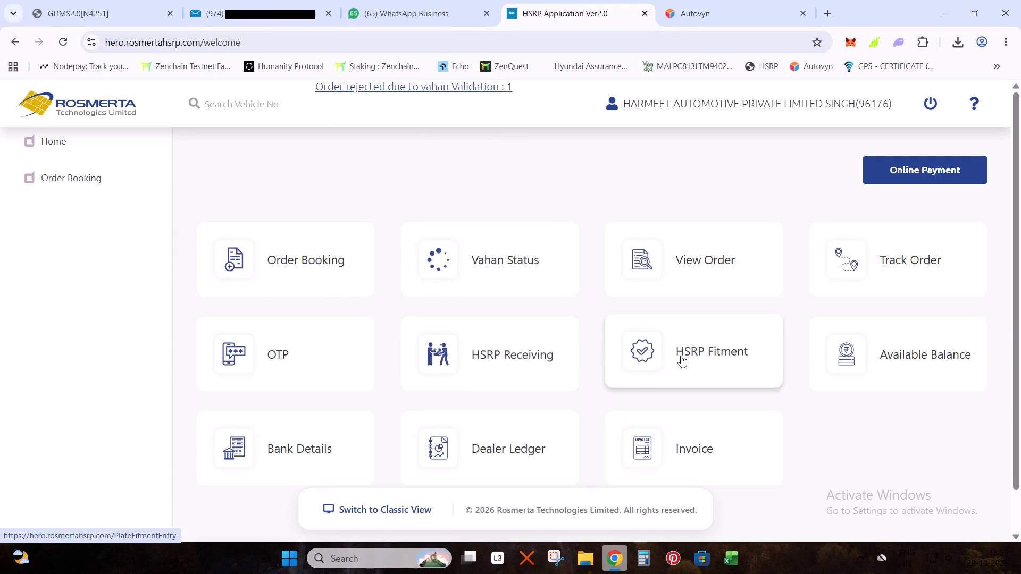
left_click(461, 356)
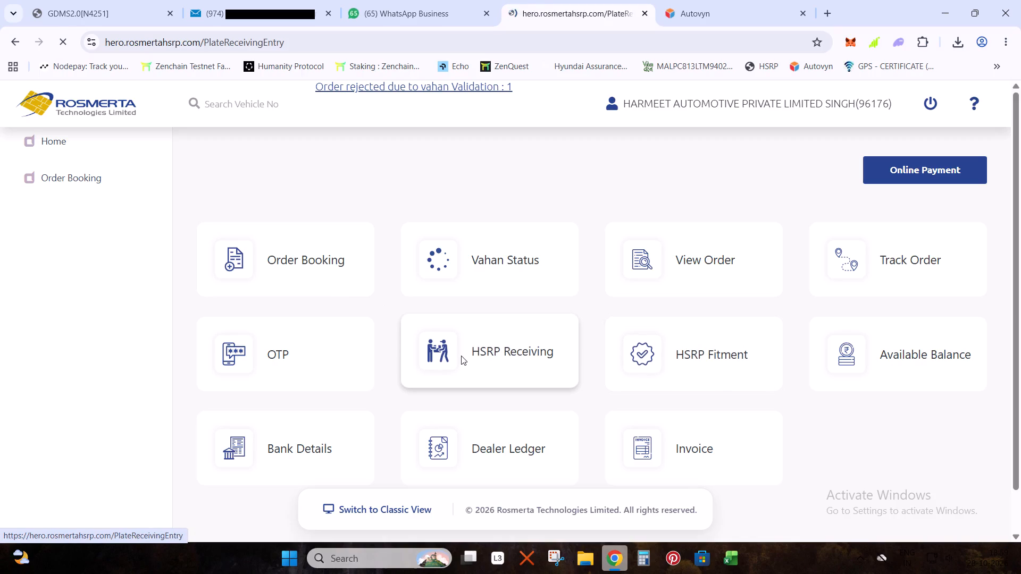
left_click(18, 45)
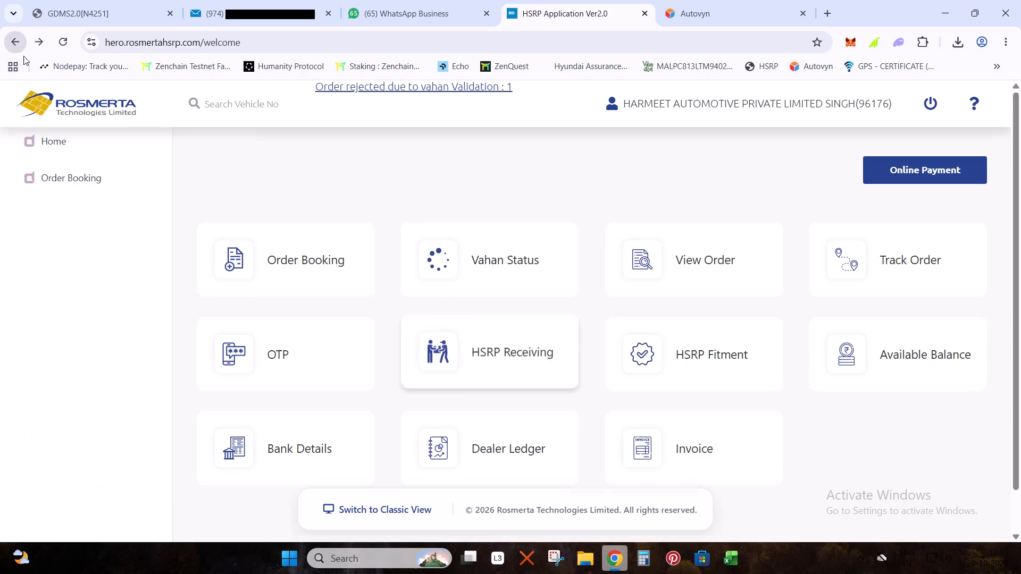
left_click(637, 345)
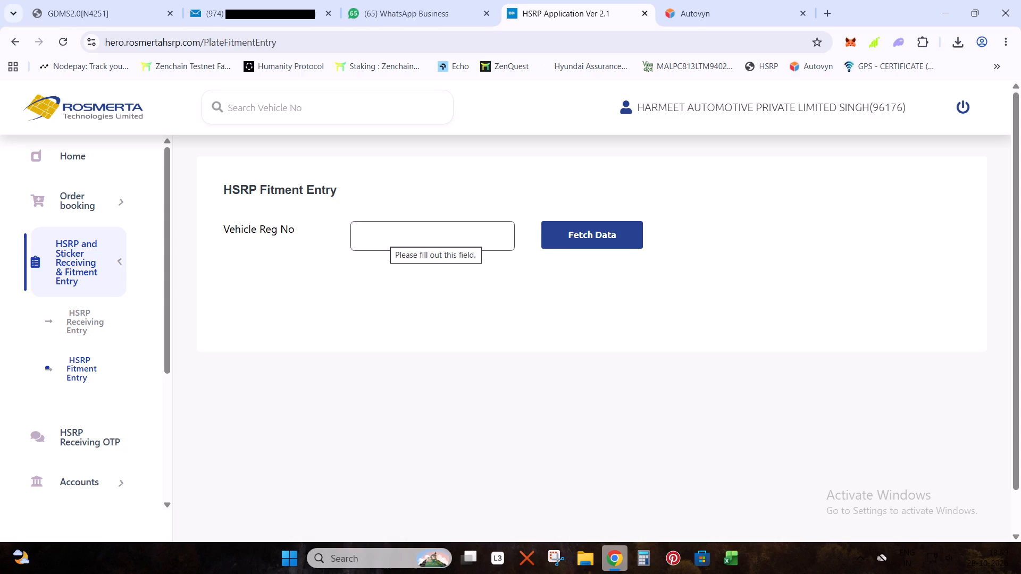
left_click(64, 164)
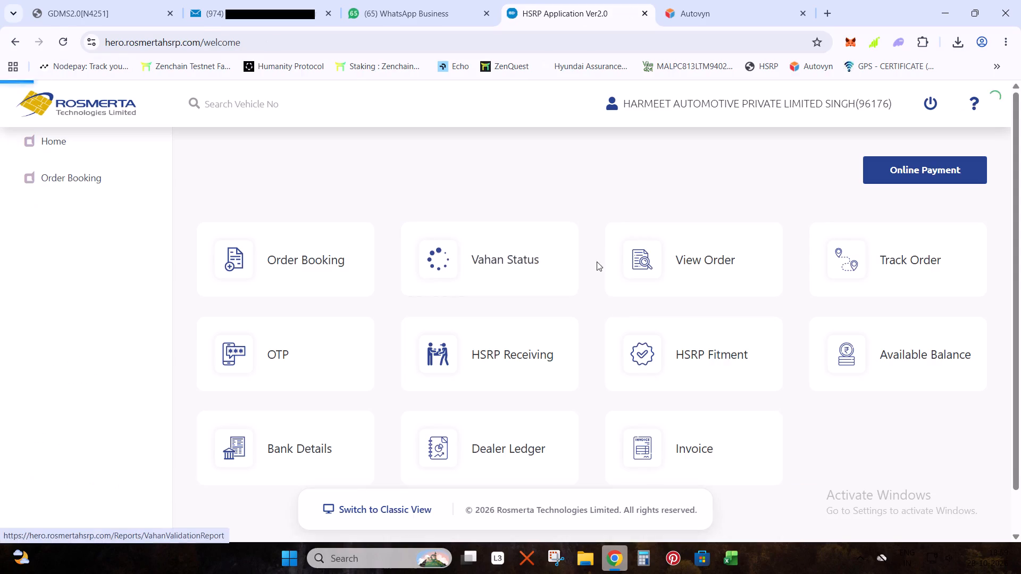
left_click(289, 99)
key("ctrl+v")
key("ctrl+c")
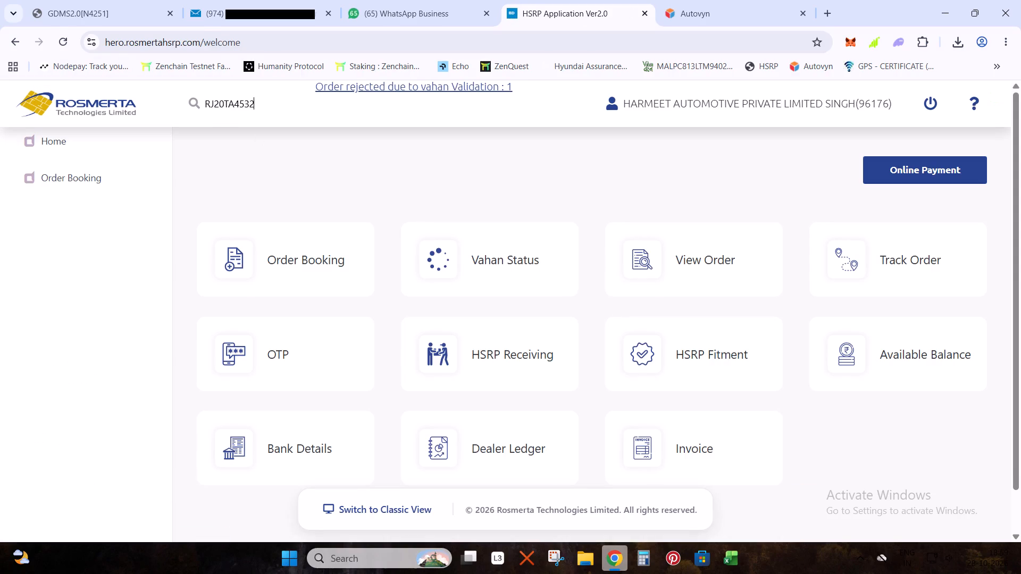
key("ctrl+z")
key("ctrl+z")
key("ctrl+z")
Search GDMS Vehicle Management by the earlier chassis number in VIN instead of the registration number.
left_click(91, 0)
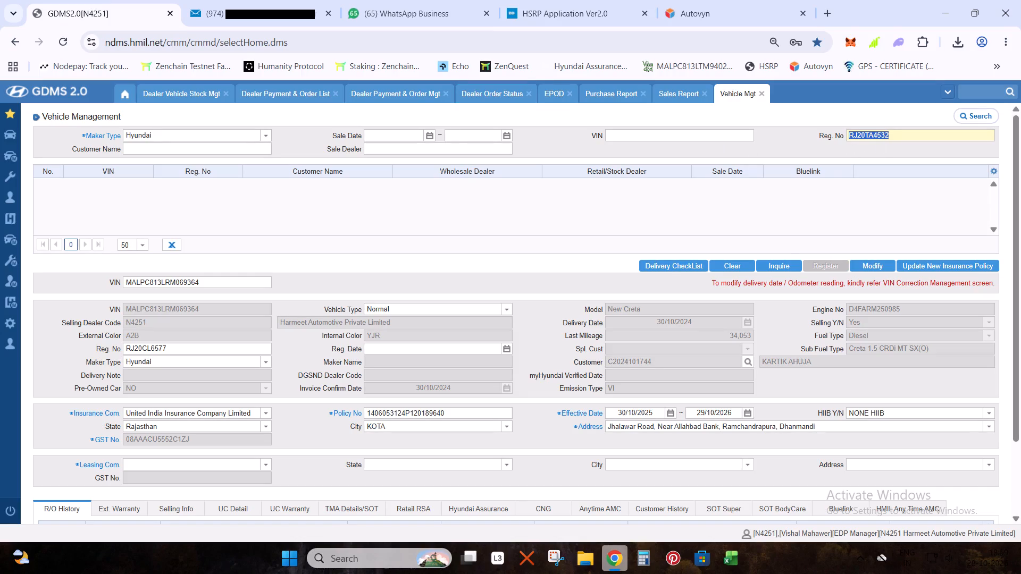
left_click(680, 140)
key("ctrl+z")
key("ctrl+z")
key("Return")
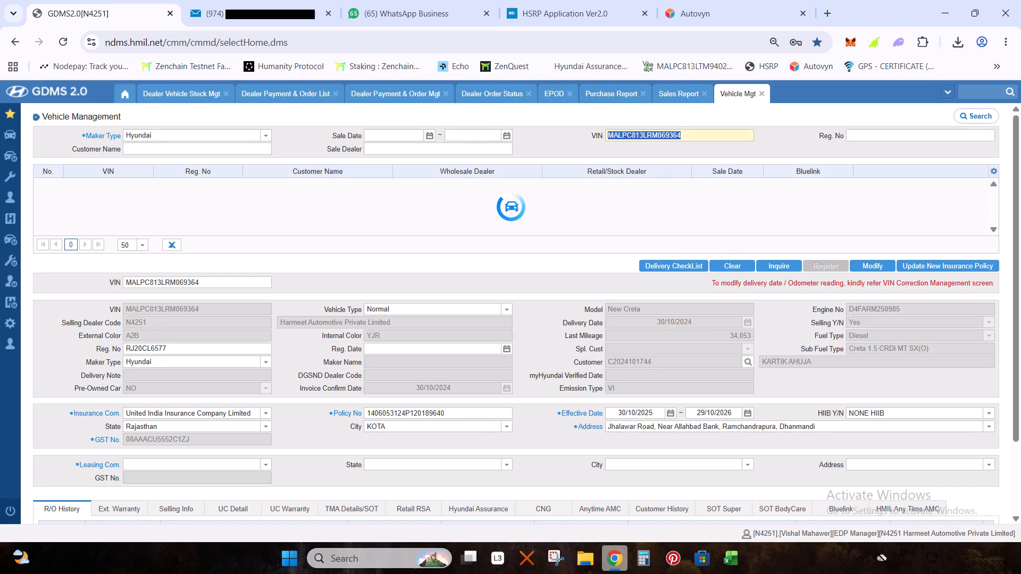
left_click(409, 183)
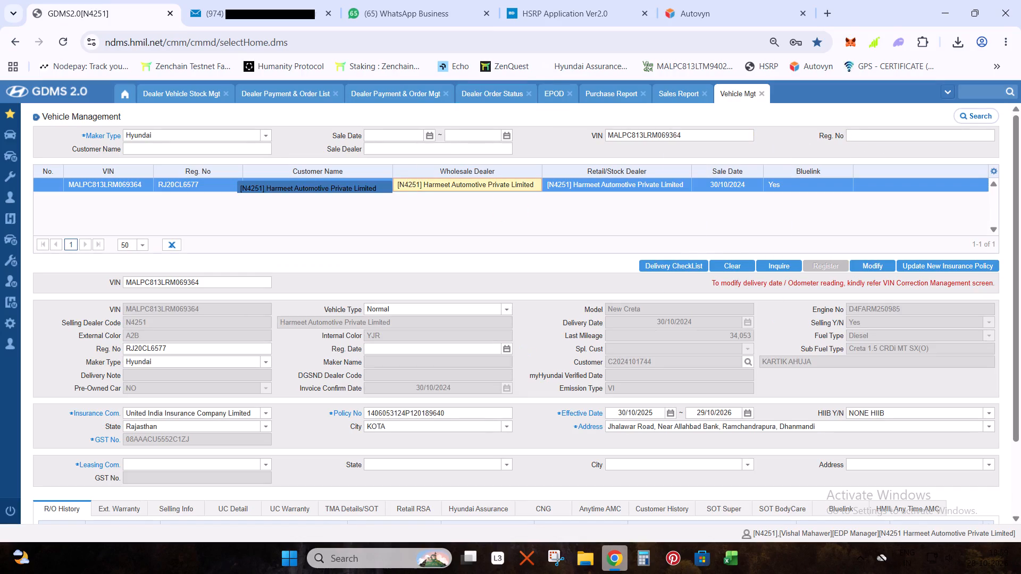
Search the Rosmerta HSRP portal for the vehicle's VIN copied from its GDMS record.
double_click(175, 302)
key("ctrl+c")
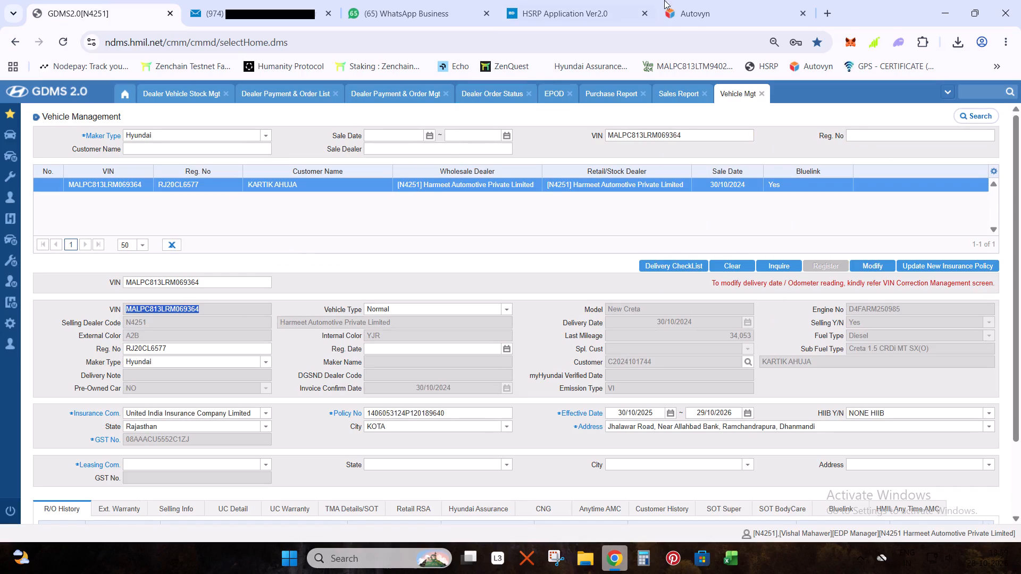
left_click(511, 9)
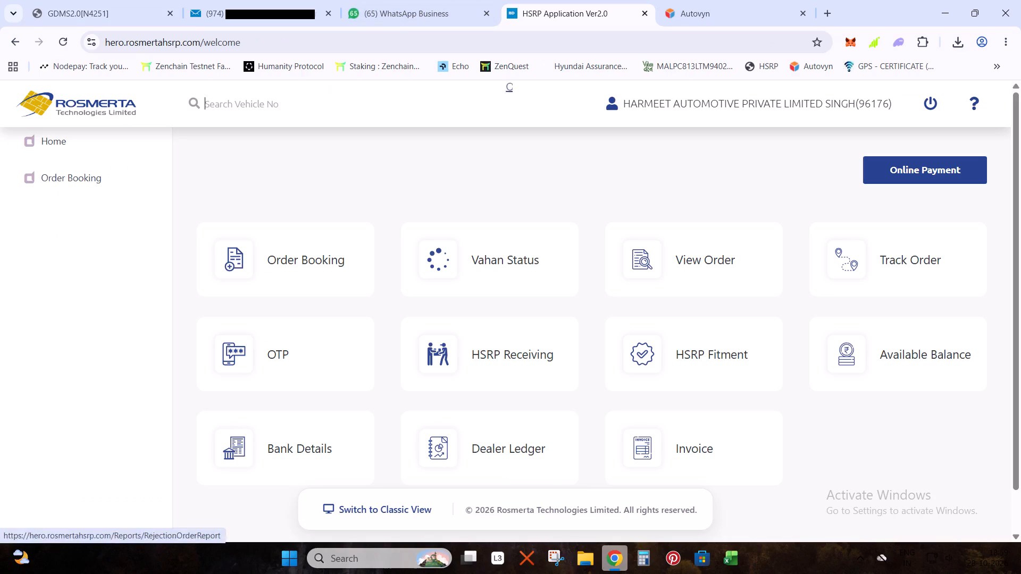
key("ctrl+v")
key("Return")
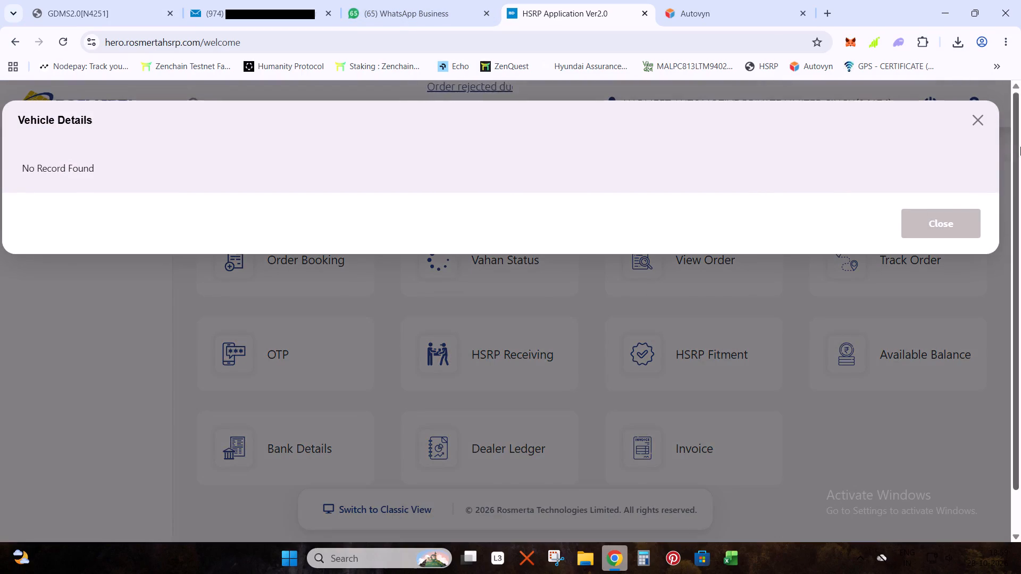
left_click(981, 130)
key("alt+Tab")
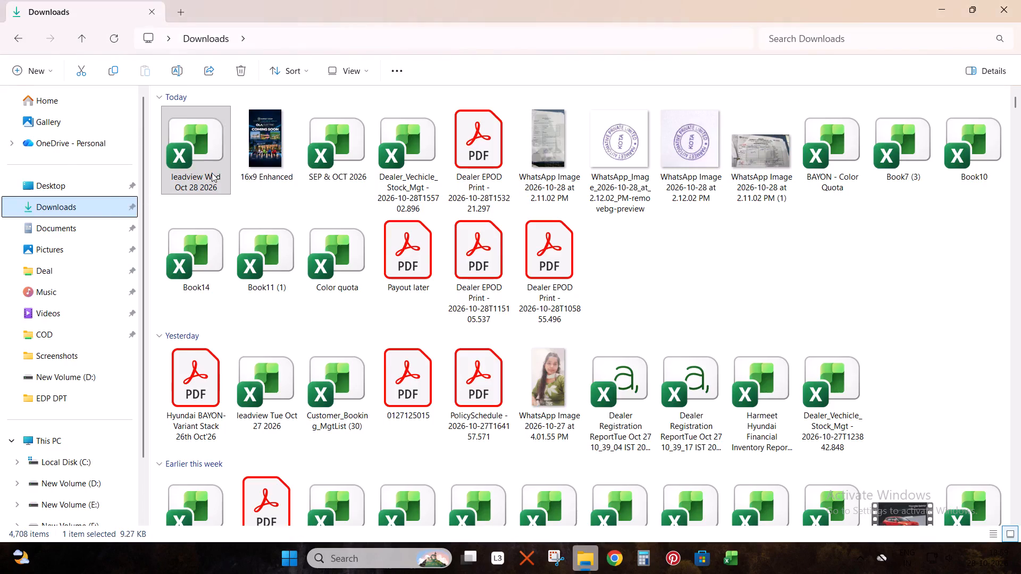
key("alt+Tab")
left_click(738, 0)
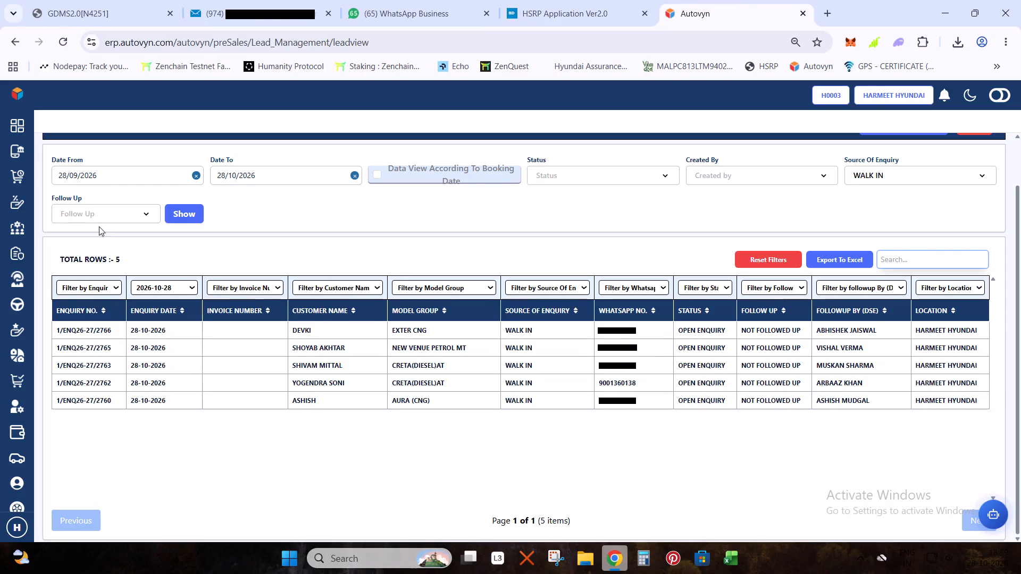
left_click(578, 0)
Search the Rosmerta HSRP portal for the registration number copied from the vehicle's GDMS record.
left_click(126, 0)
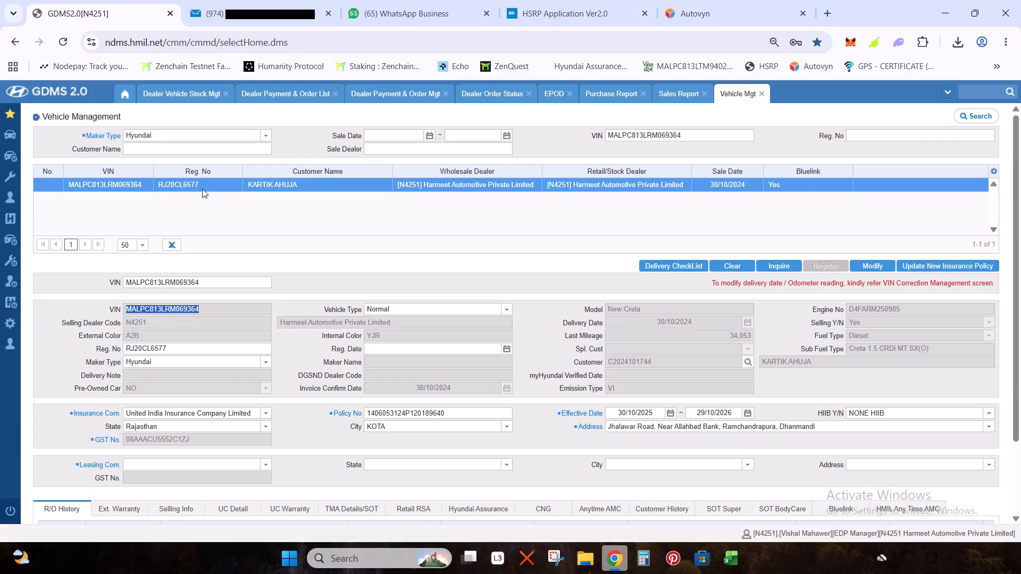
left_click(167, 348)
key("ctrl+c")
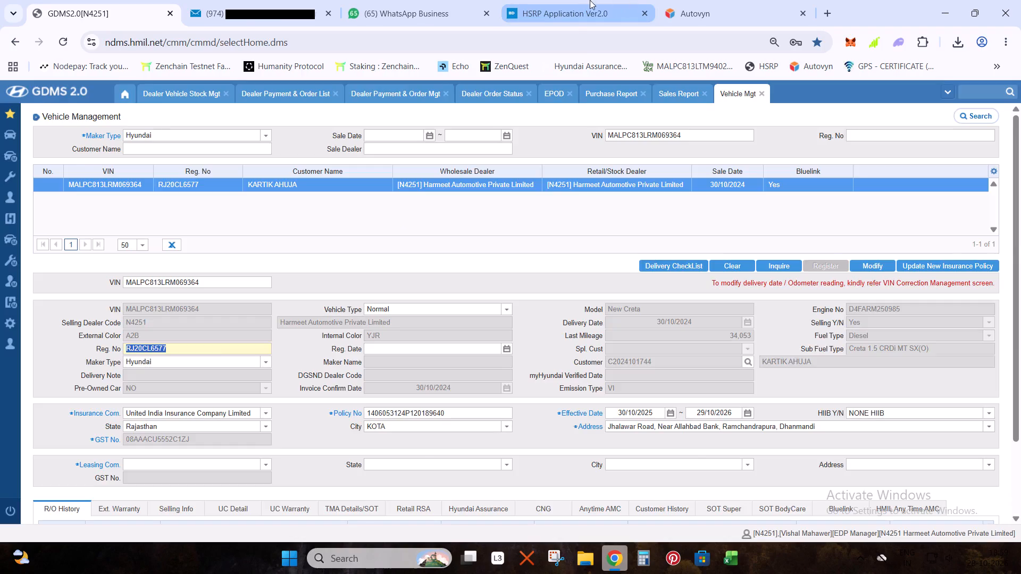
left_click(588, 0)
double_click(361, 108)
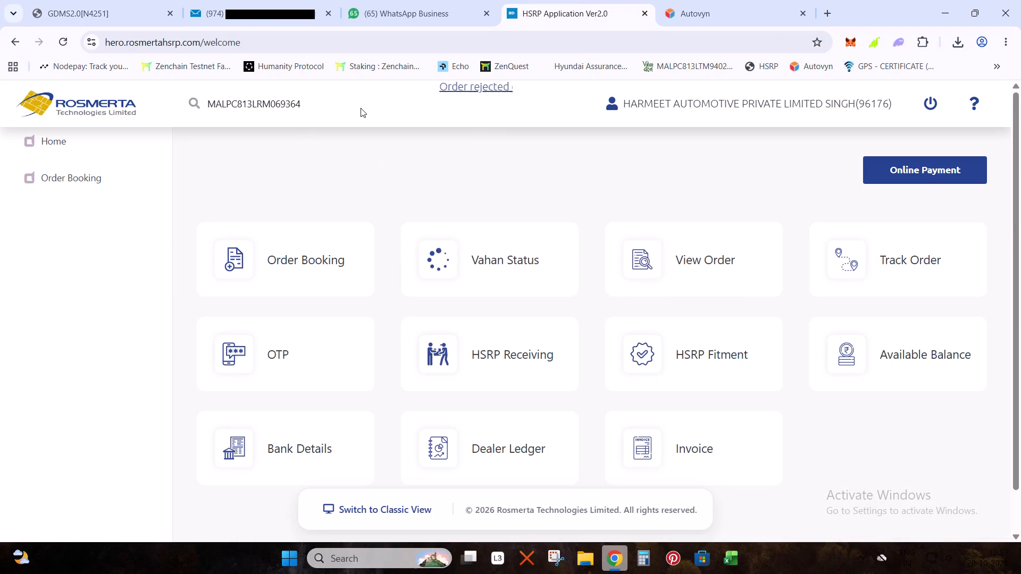
double_click(315, 97)
key("ctrl+v")
key("Return")
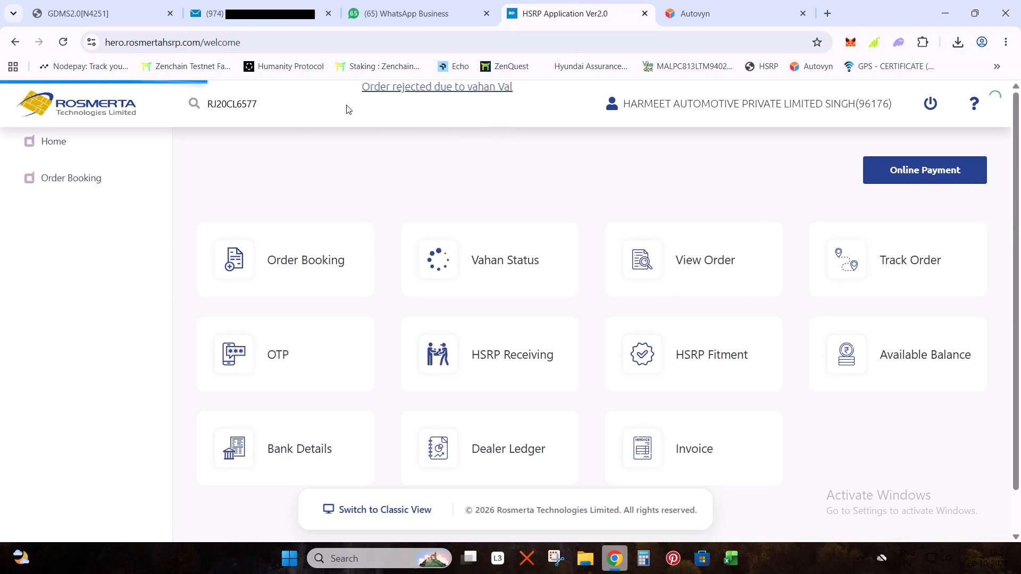
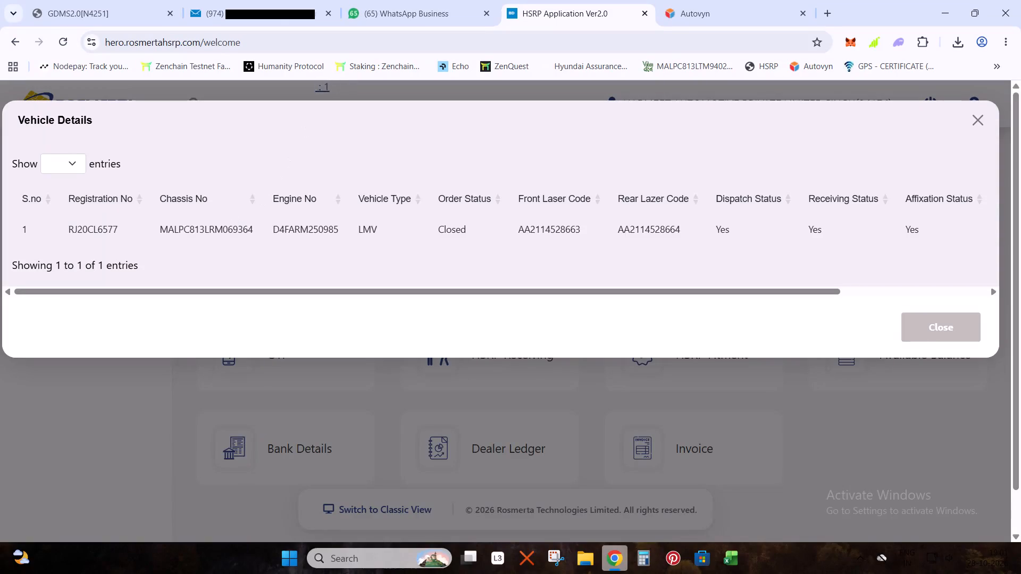
Find the chassis number copied from the Rosmerta vehicle details on the GDMS Vehicle Management page, checking every occurrence including R/O History.
double_click(229, 226)
key("ctrl+c")
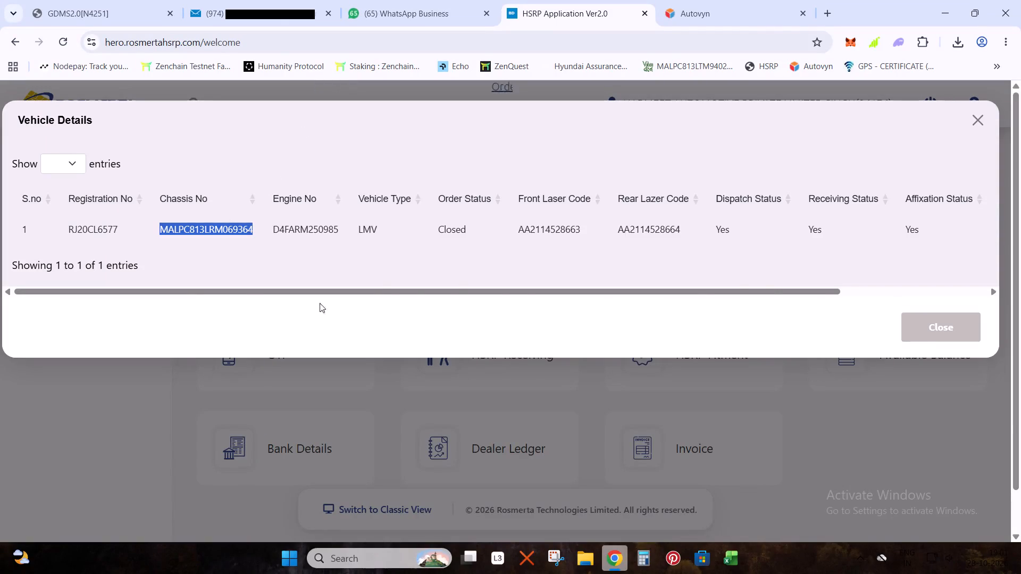
key("alt+Tab")
key("alt+Tab")
left_click(99, 0)
key("ctrl+f")
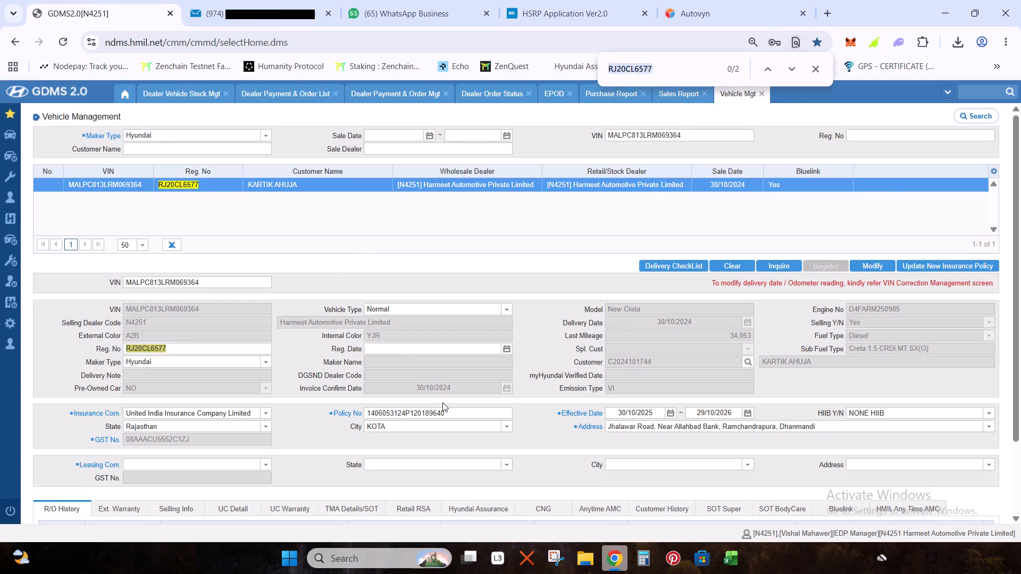
key("ctrl+v")
key("Return")
key("Return")
key("Return")
key("Return")
key("Return")
key("Return")
key("Return")
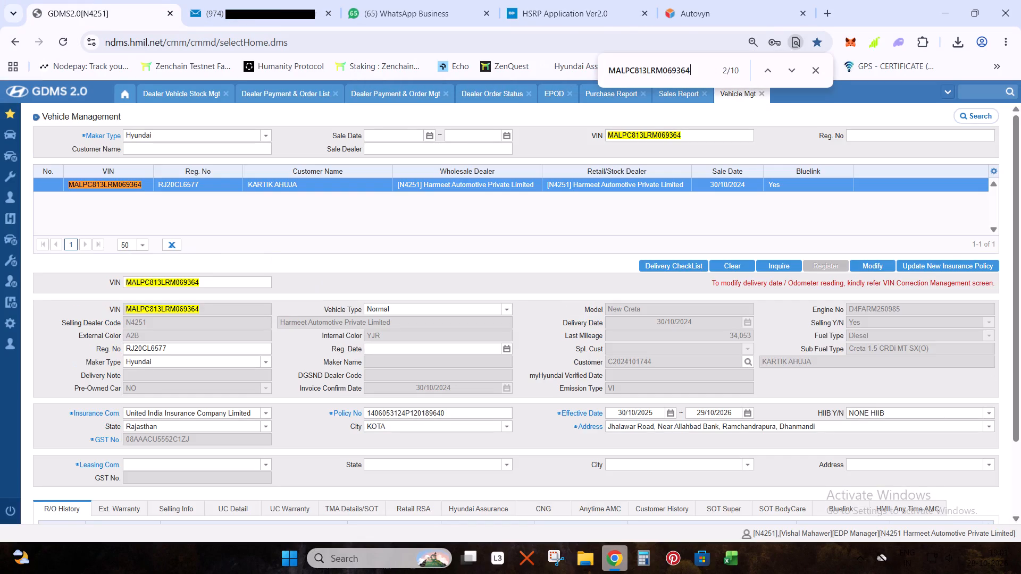
key("Return")
key("Return")
key("Return")
key("Return")
key("Return")
key("Return")
key("Return")
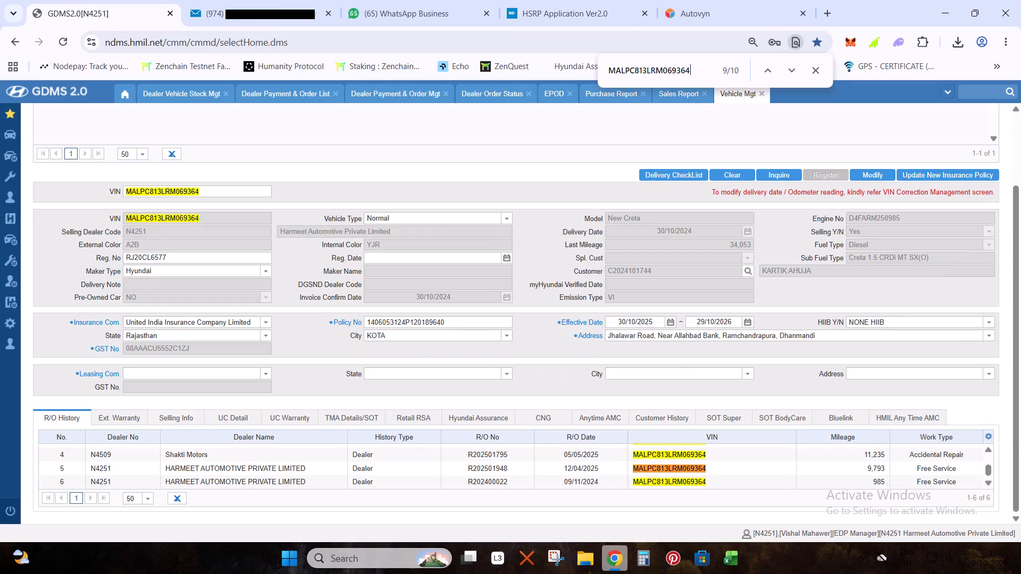
key("Return")
key("Return")
key("Return")
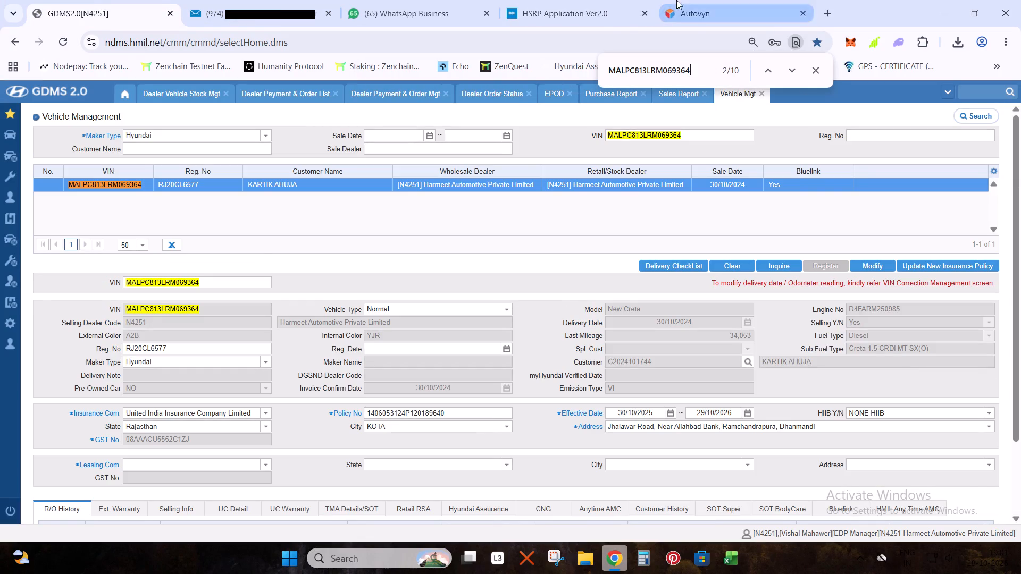
Review the full Rosmerta vehicle details row, from registration number across to API Response, and close the details.
left_click(676, 0)
left_click(551, 0)
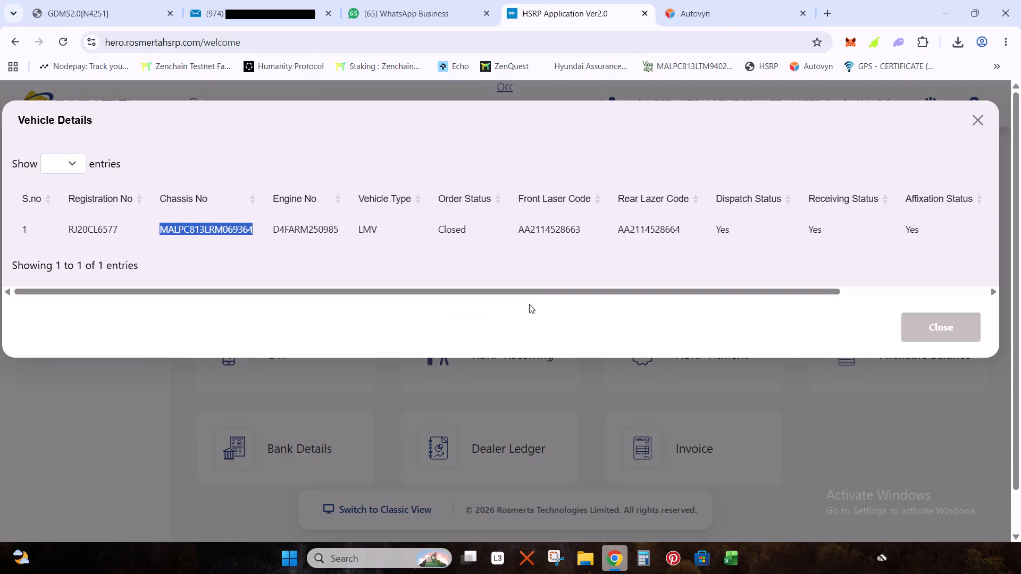
left_click_drag(529, 291, 826, 300)
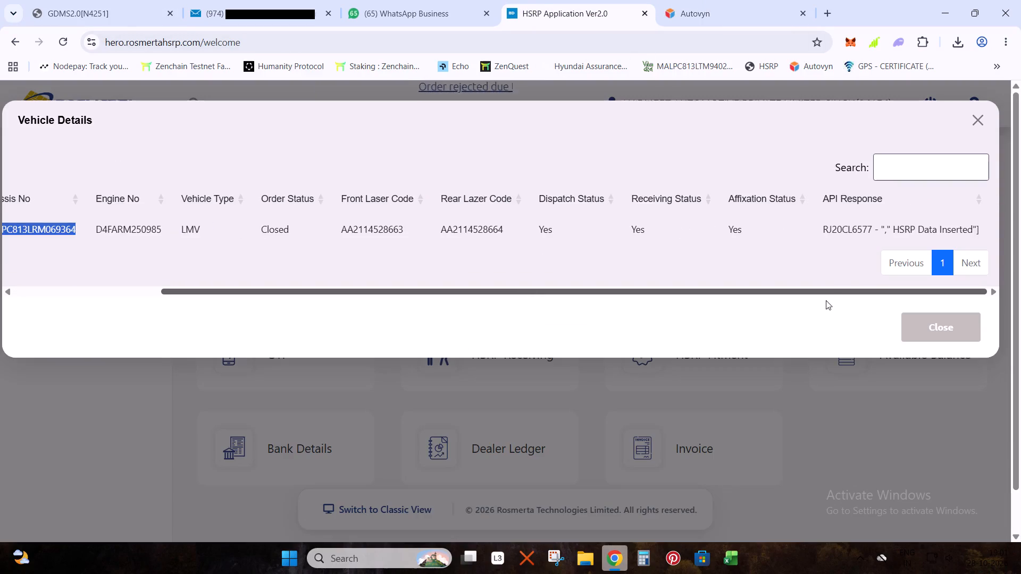
left_click_drag(826, 300, 254, 309)
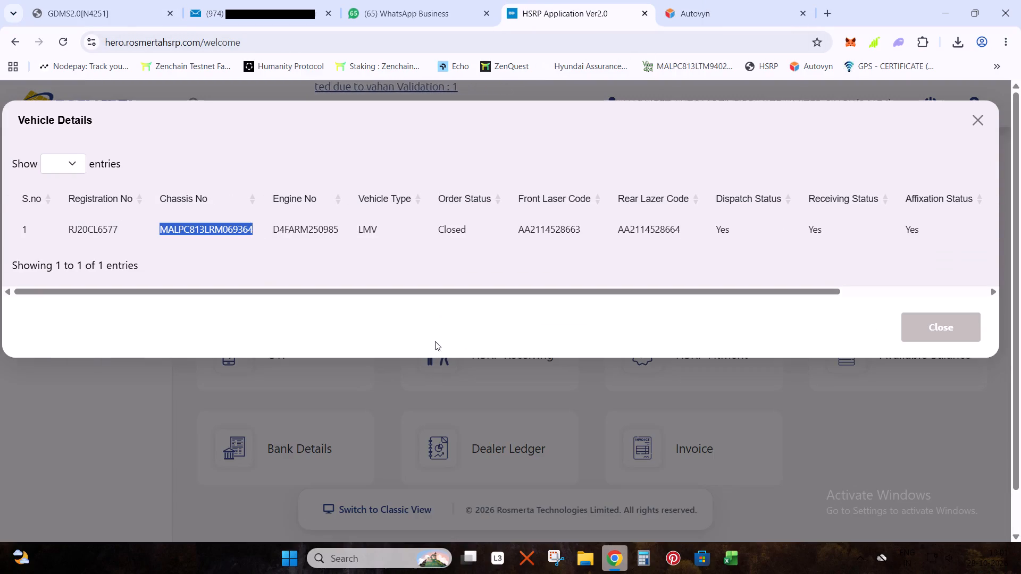
left_click_drag(498, 294, 501, 294)
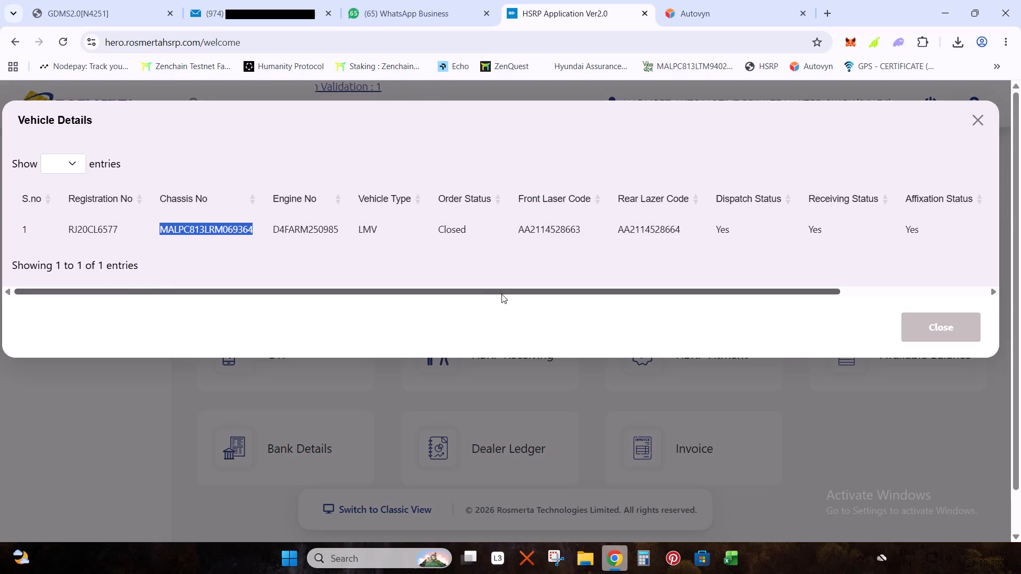
left_click_drag(501, 294, 22, 308)
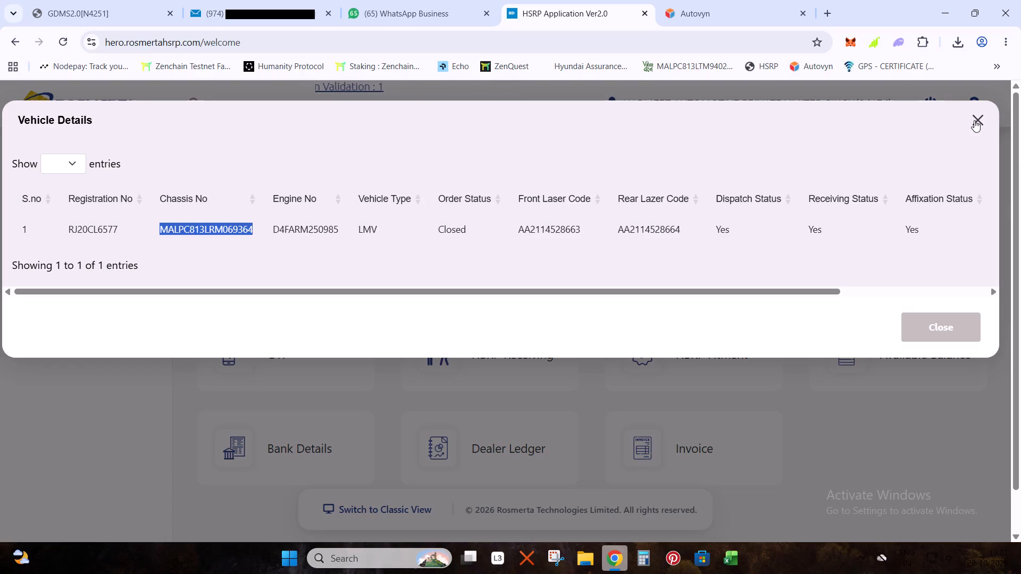
left_click(974, 120)
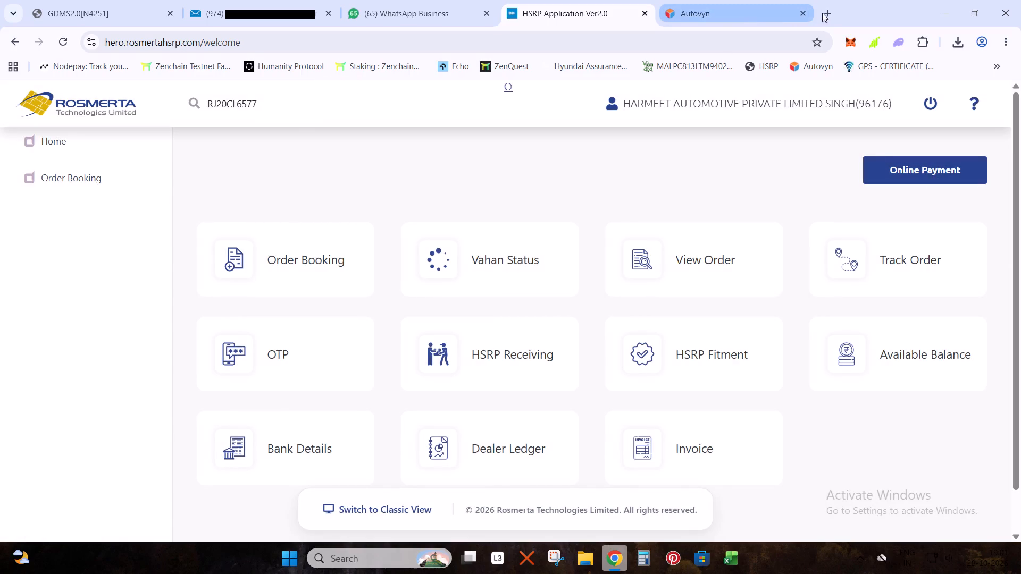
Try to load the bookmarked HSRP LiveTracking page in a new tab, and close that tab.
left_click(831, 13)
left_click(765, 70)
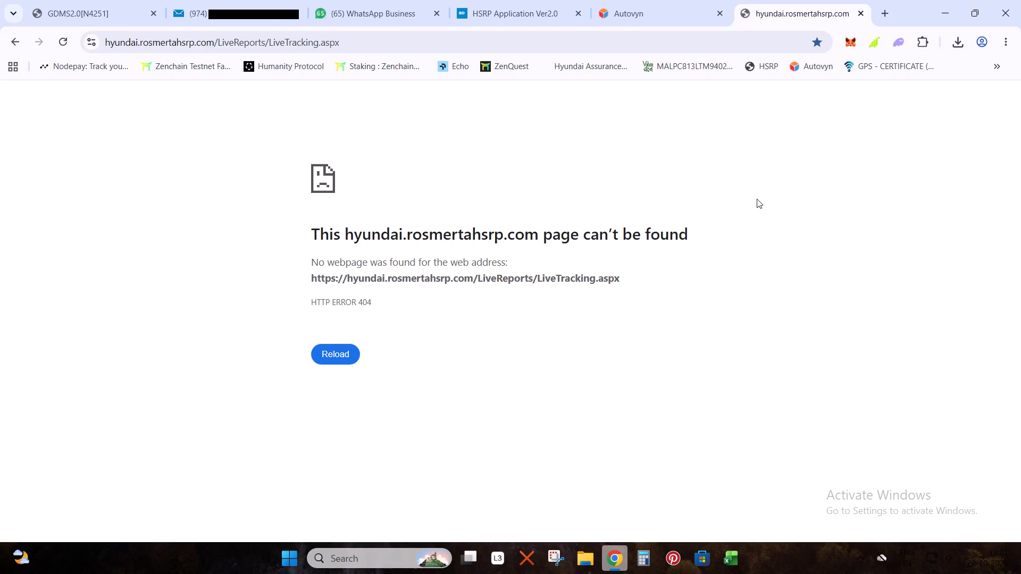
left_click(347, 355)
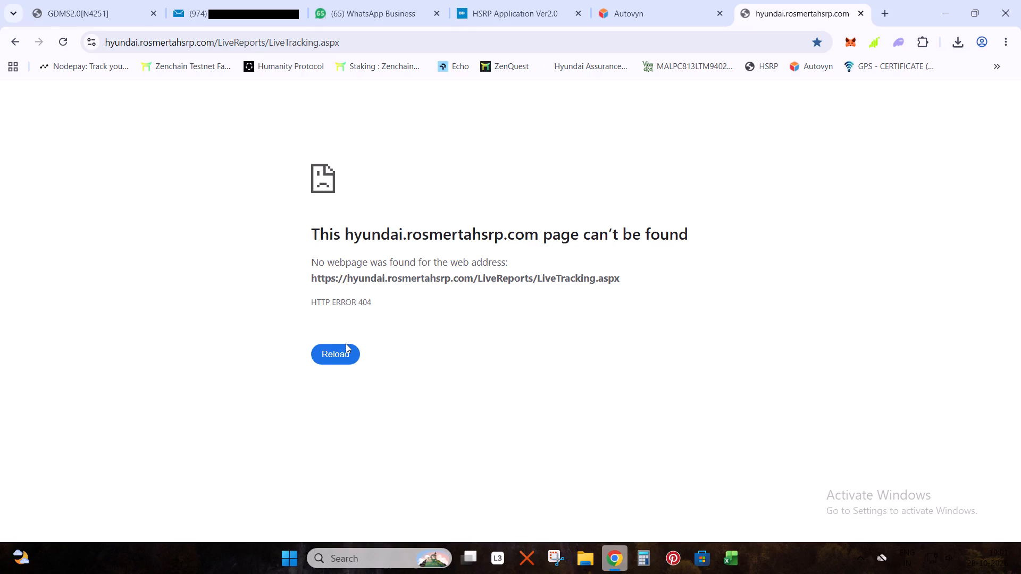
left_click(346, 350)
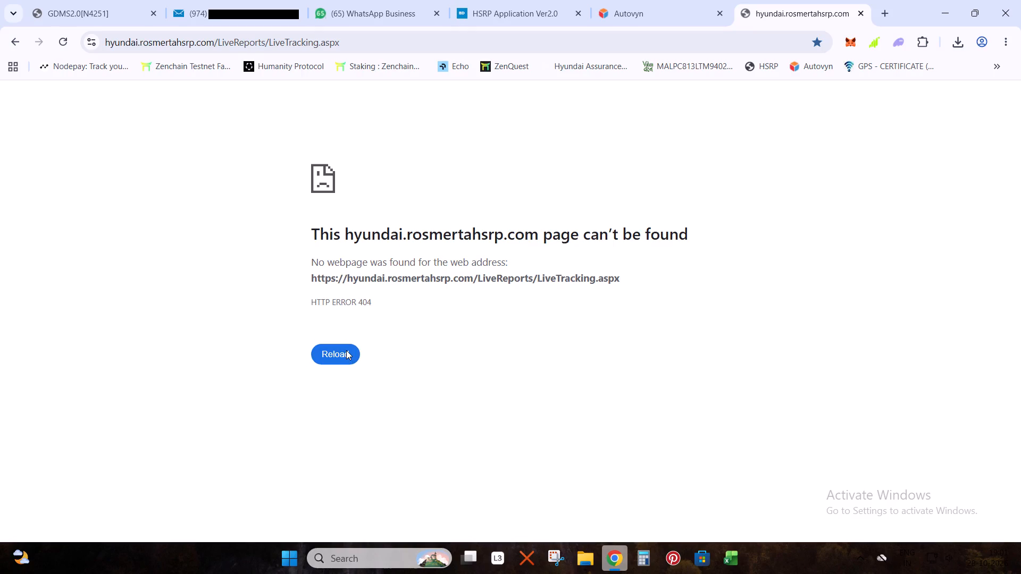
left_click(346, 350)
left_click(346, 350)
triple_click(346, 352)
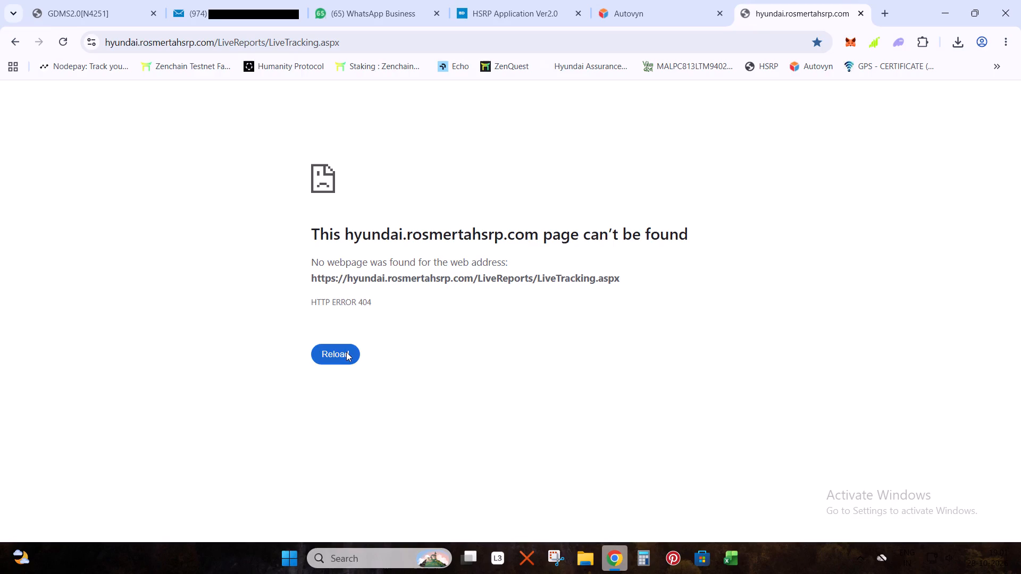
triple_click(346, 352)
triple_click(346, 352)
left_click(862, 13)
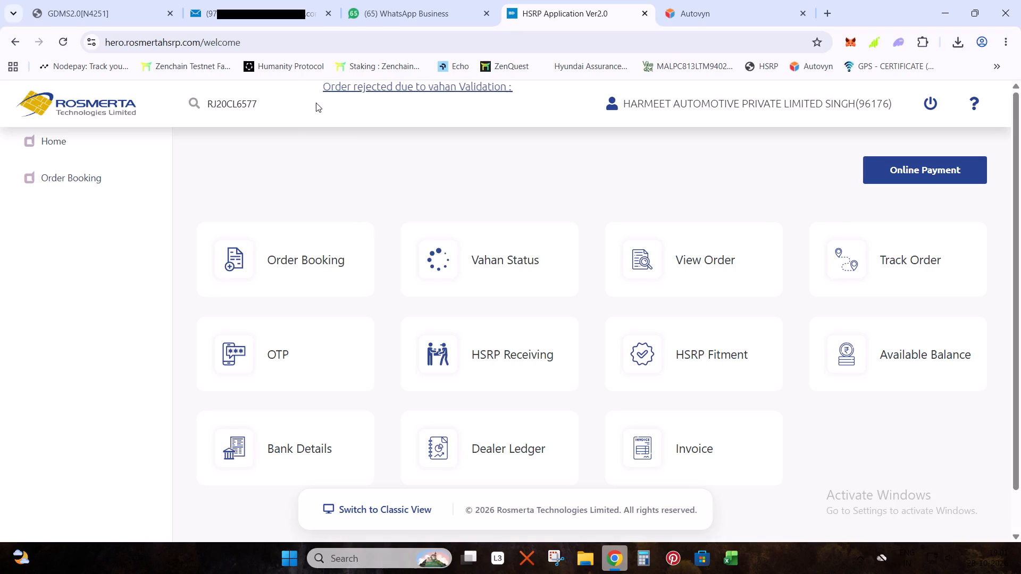
Search the Rosmerta portal again for the registration number already entered and review its vehicle details across all columns.
left_click(284, 101)
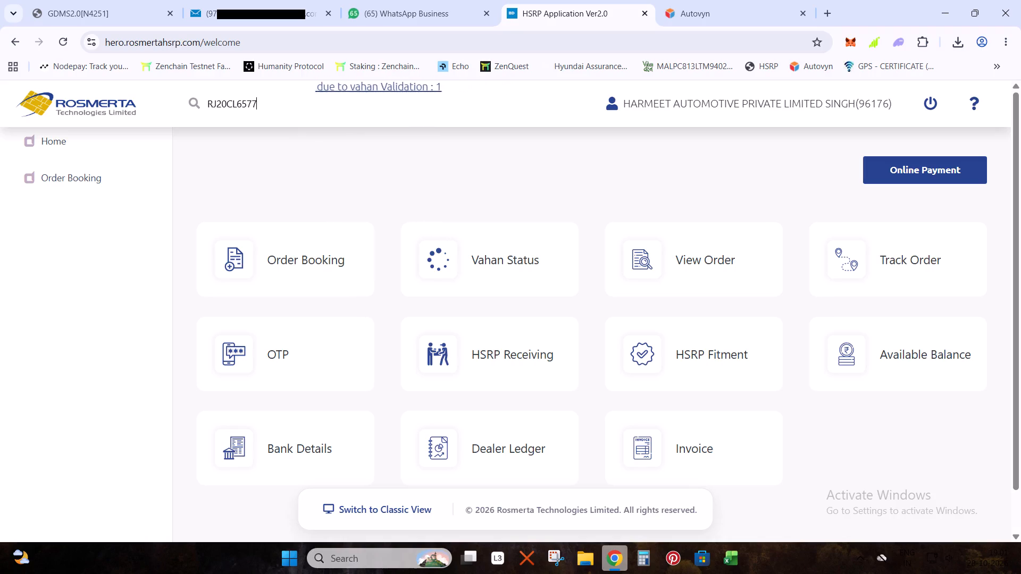
key("Return")
left_click_drag(312, 290, 426, 304)
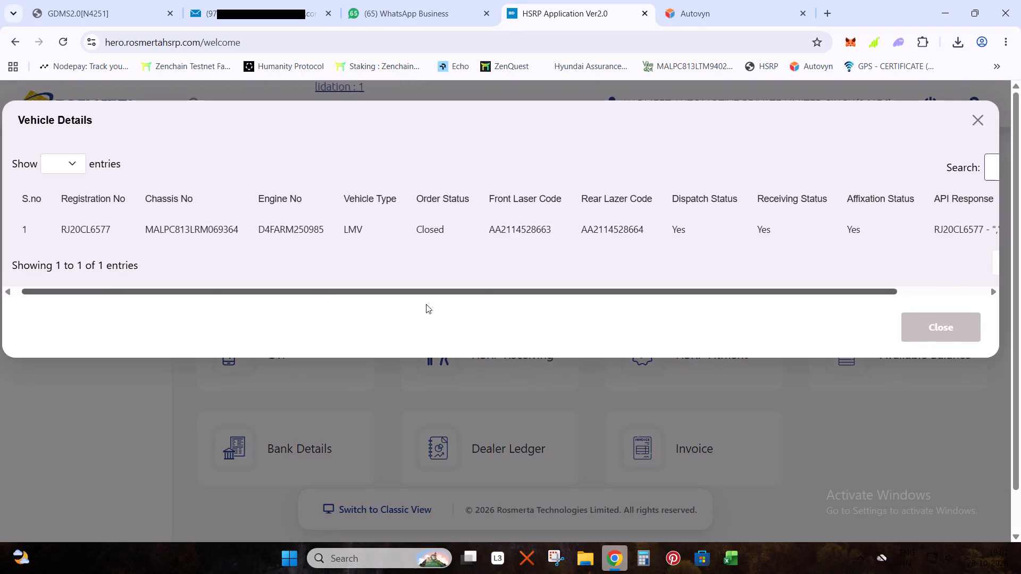
left_click_drag(426, 304, 181, 293)
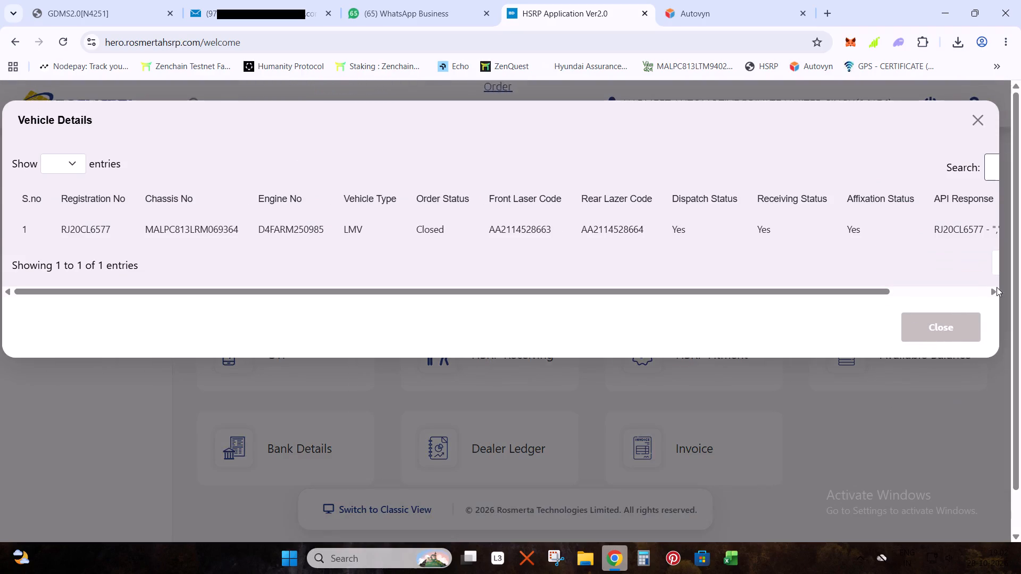
Open the HSRP - RETAIL workbook from the desktop at its HSRP sheet.
left_click(1020, 573)
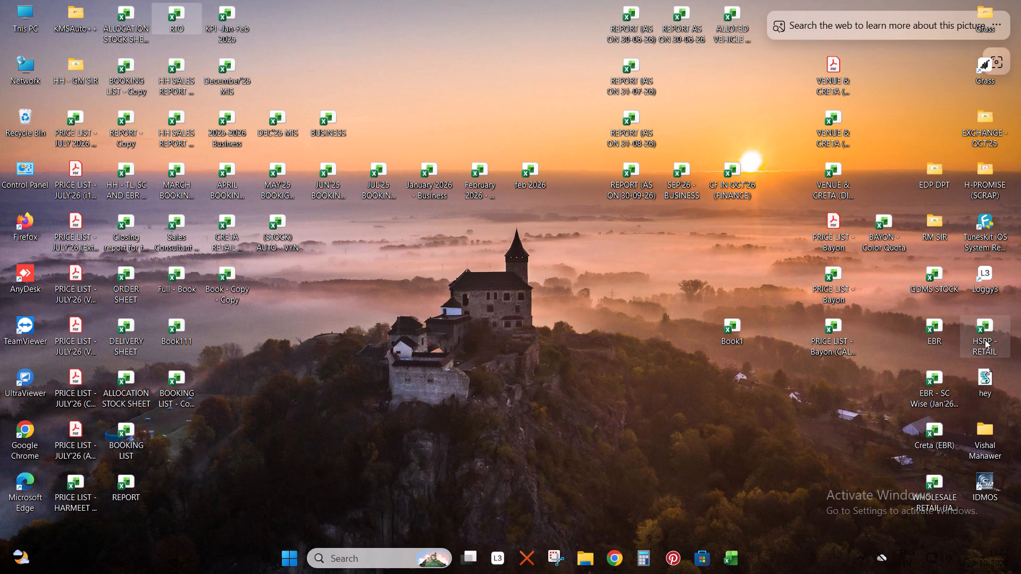
double_click(985, 339)
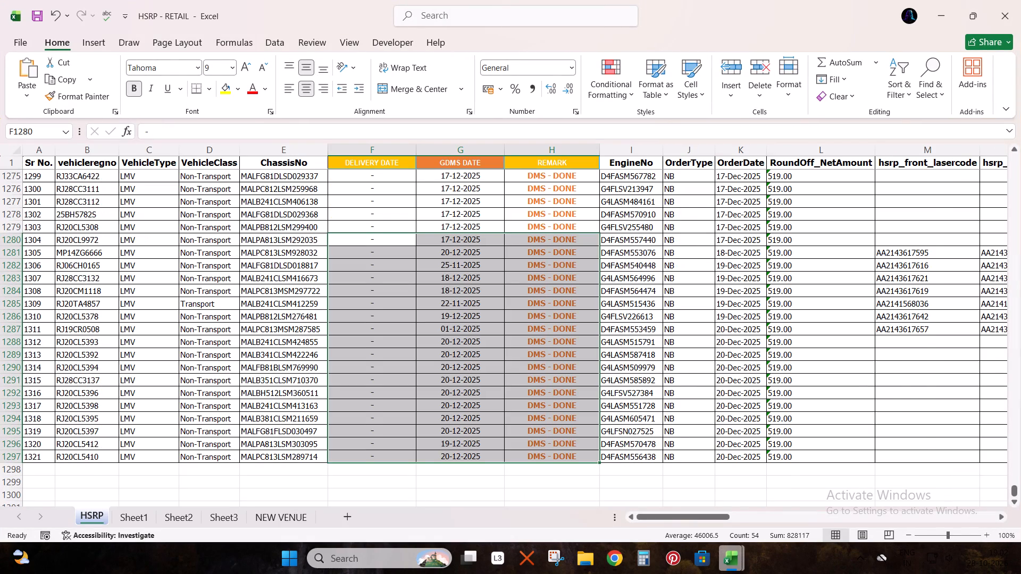
scroll(195, 398, "up", 3)
scroll(195, 398, "down", 2)
left_click(195, 398)
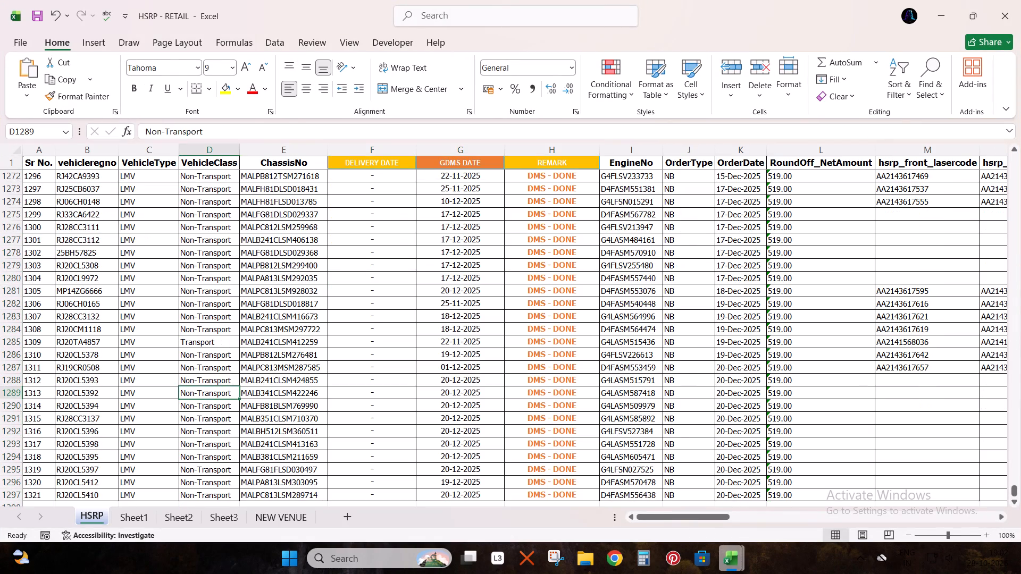
Find the VIN copied from the GDMS vehicle record in the HSRP sheet of HSRP - RETAIL and select its row.
key("alt+Tab")
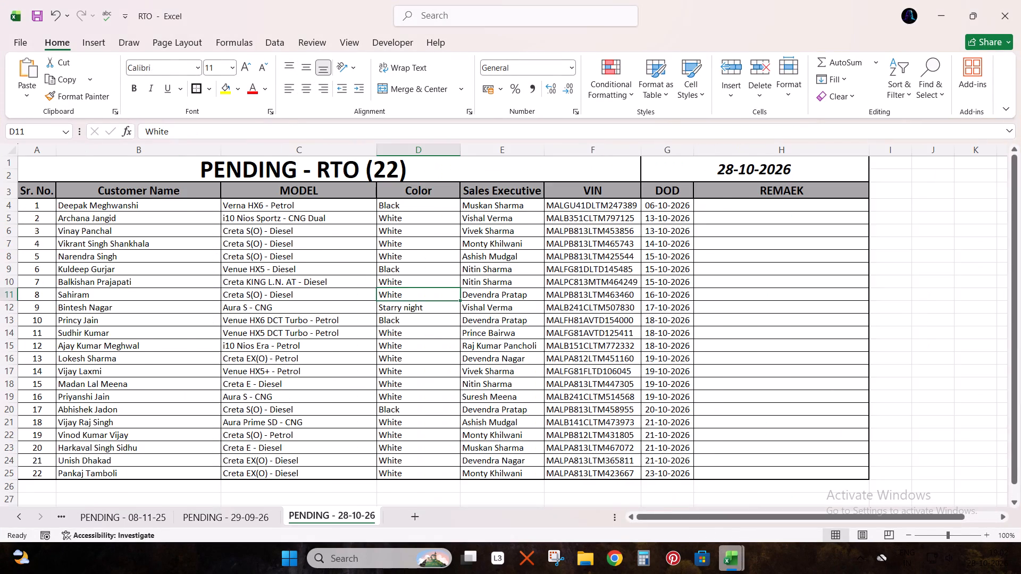
key("alt+Tab")
key("alt+Tab")
key("alt+Tab")
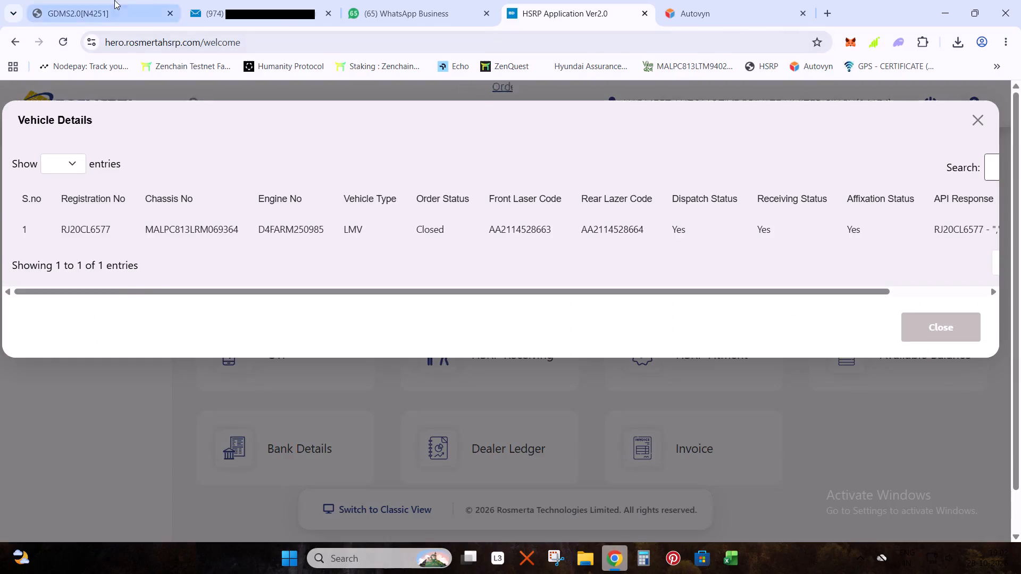
left_click(113, 0)
left_click(176, 284)
key("ctrl+c")
key("alt+Tab")
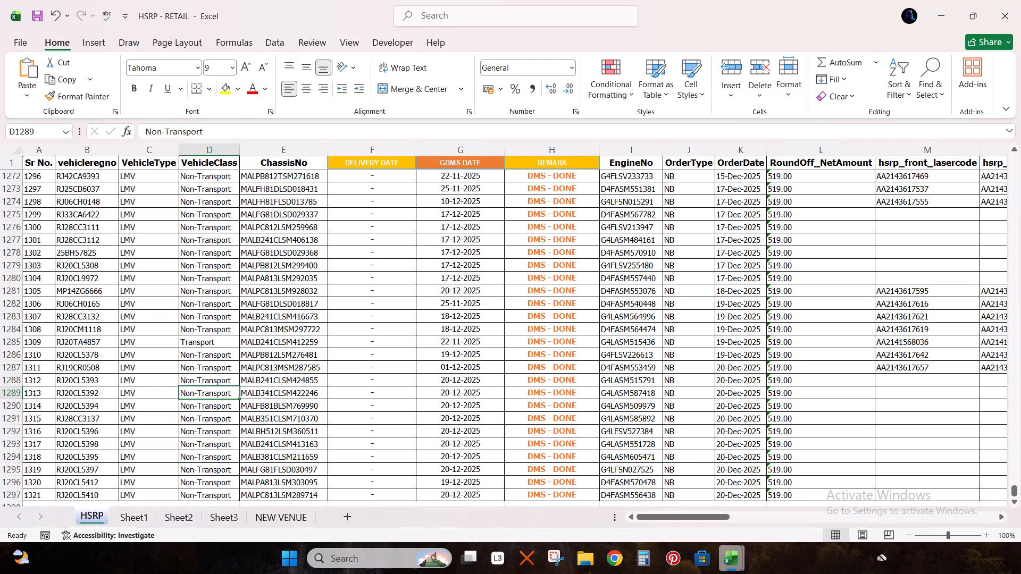
left_click(202, 303)
key("ctrl+f")
key("ctrl+v")
key("Return")
key("Return")
key("Return")
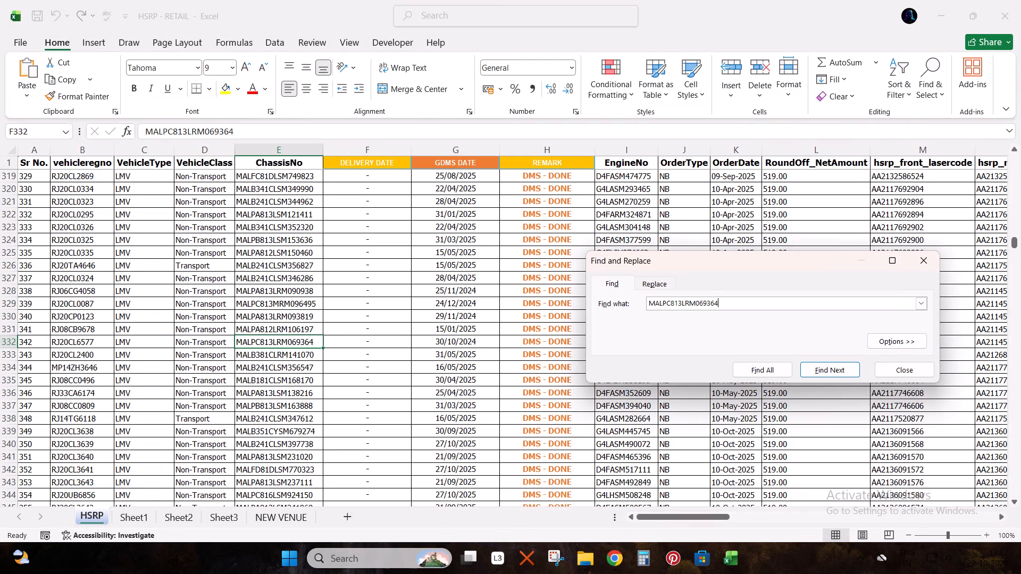
key("Return")
key("Return")
key("Return")
key("Return")
key("Return")
key("Return")
key("Return")
key("Return")
key("Return")
key("Return")
key("Return")
key("Return")
key("Escape")
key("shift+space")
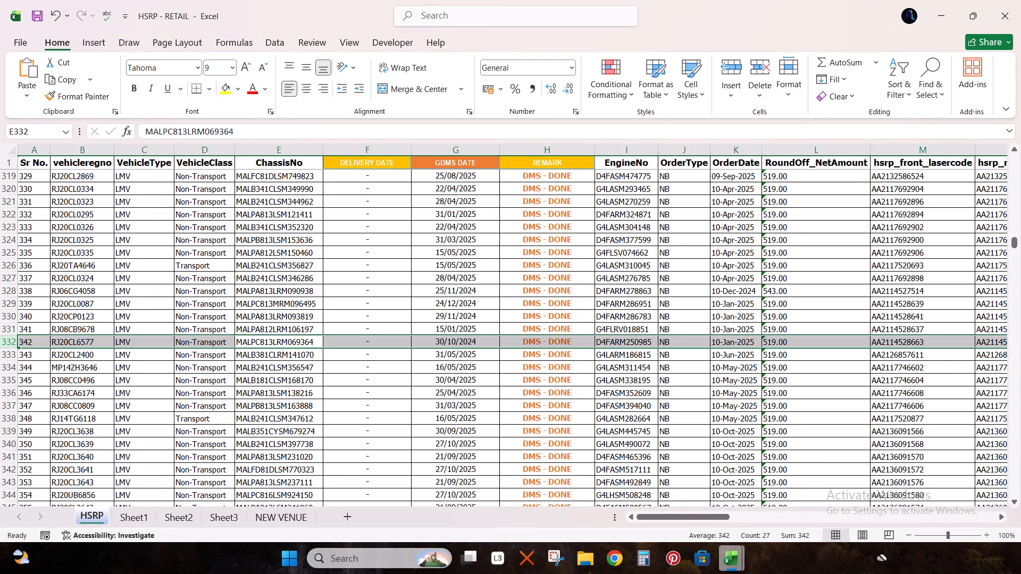
left_click(373, 318)
key("ctrl+f")
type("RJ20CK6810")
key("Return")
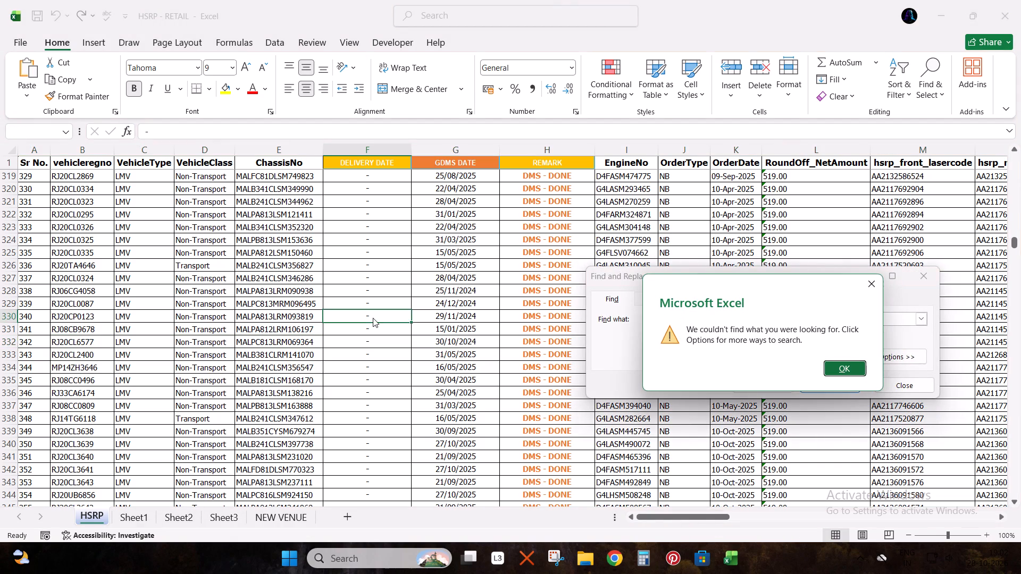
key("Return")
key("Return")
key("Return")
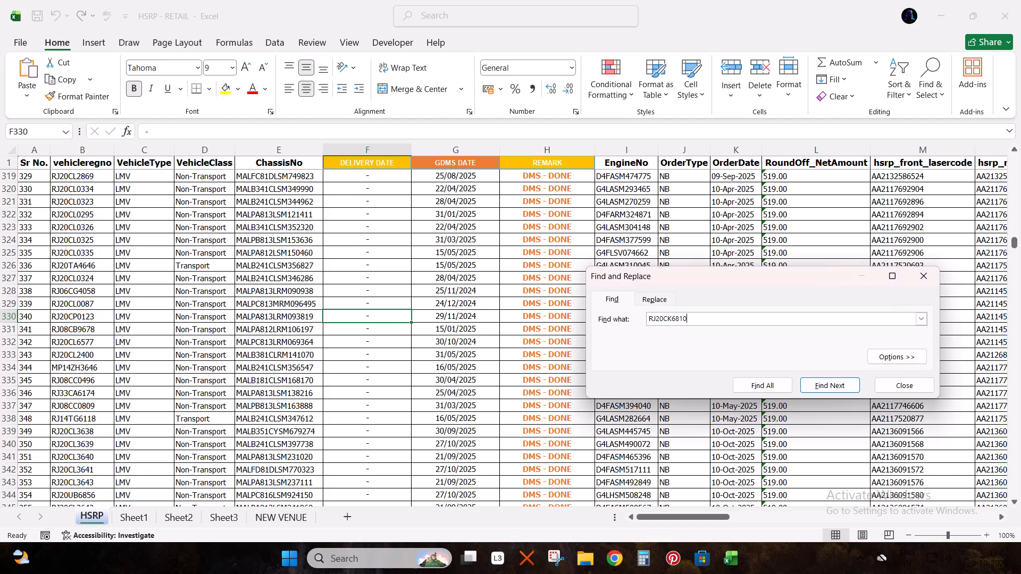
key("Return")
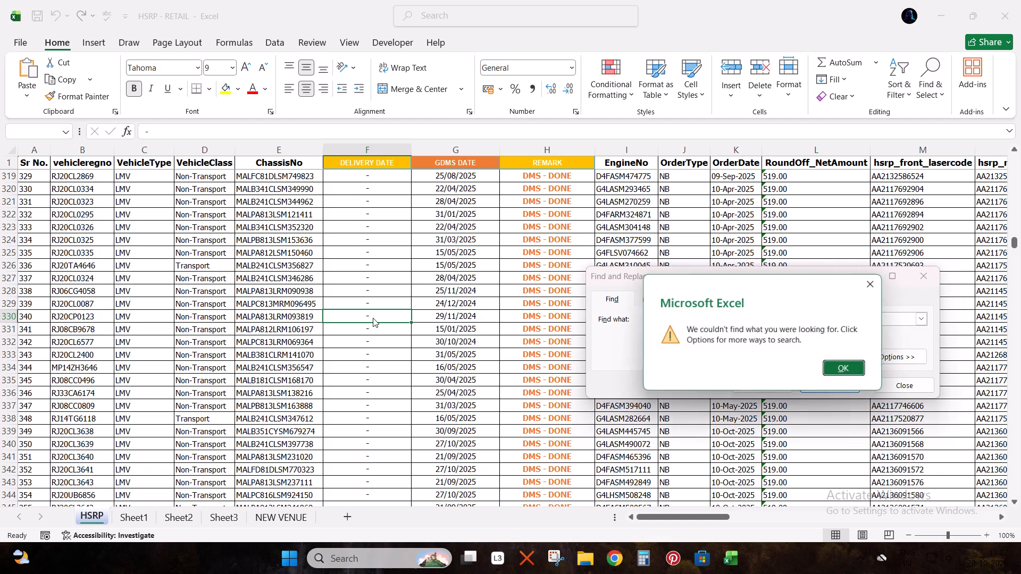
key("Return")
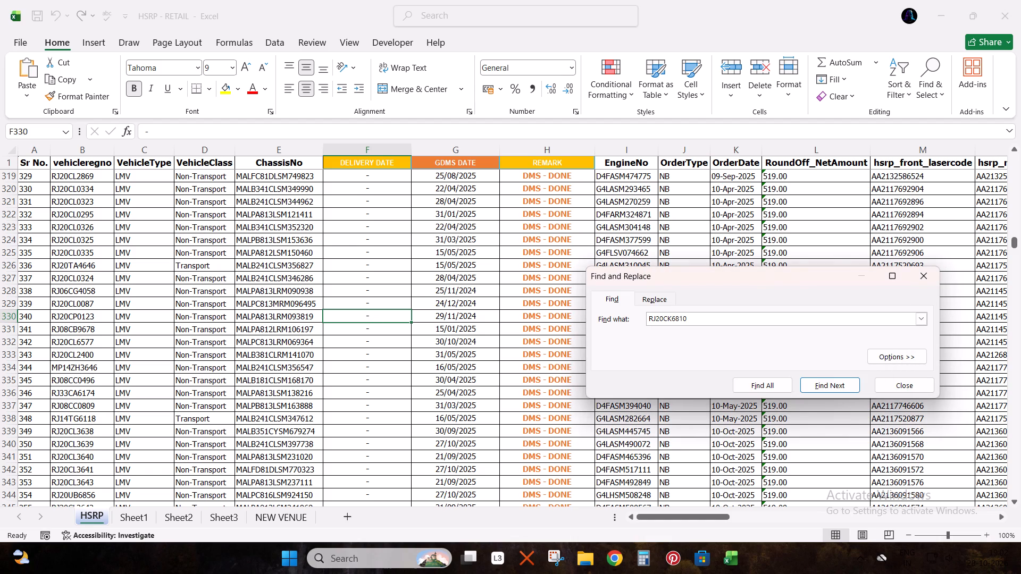
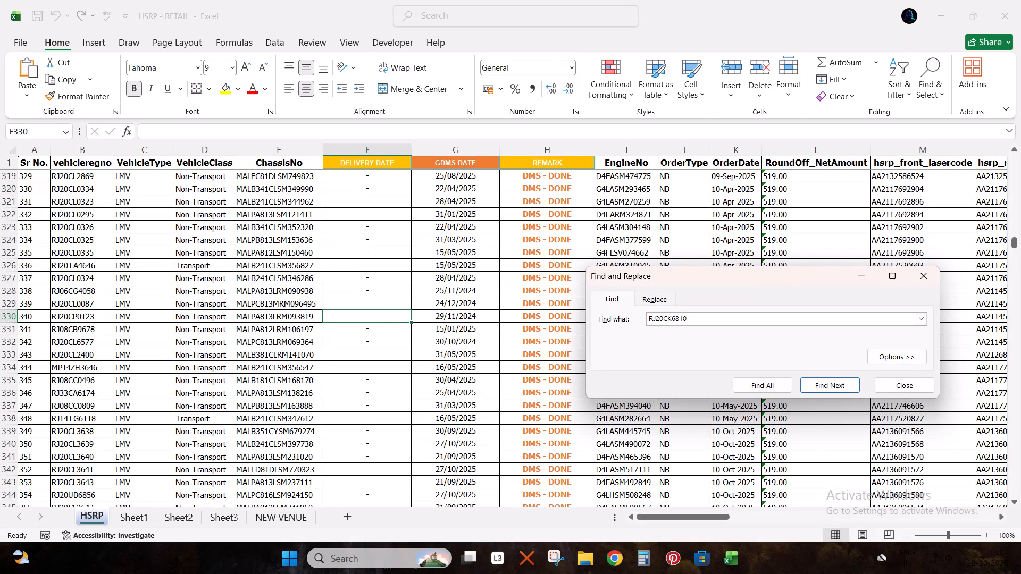
Dismiss the registration number search and close the HSRP - RETAIL workbook.
left_click(925, 280)
left_click(1020, 0)
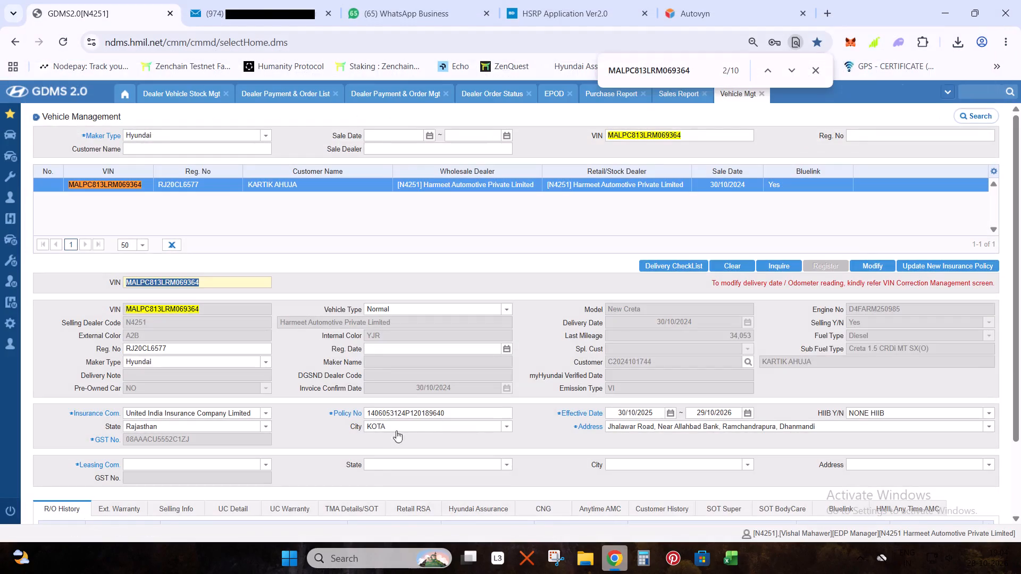
Switch to the open RTO workbook at its PENDING - 28-10-26 sheet.
left_click(735, 565)
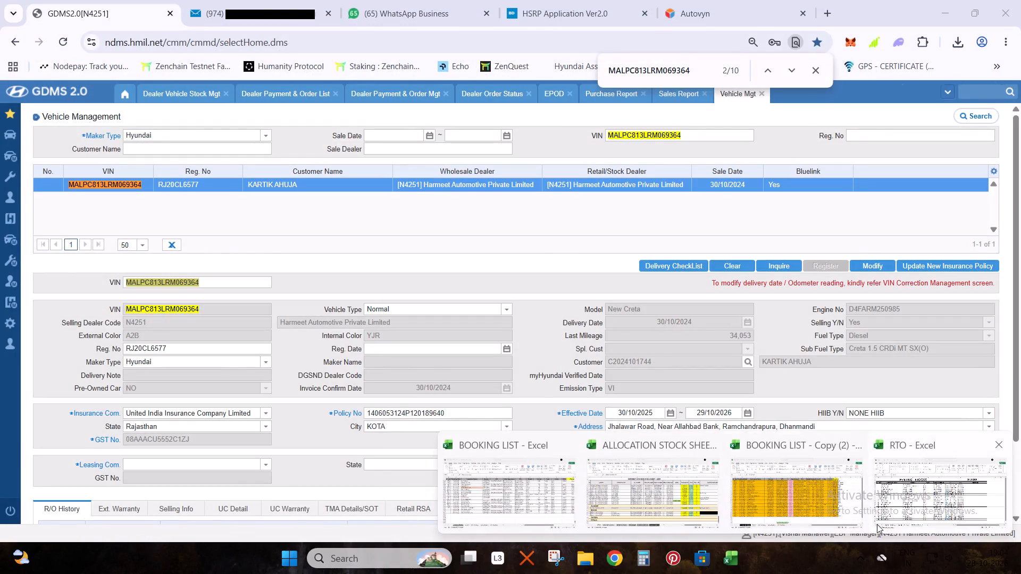
left_click(919, 490)
key("alt+Tab")
key("alt+Tab")
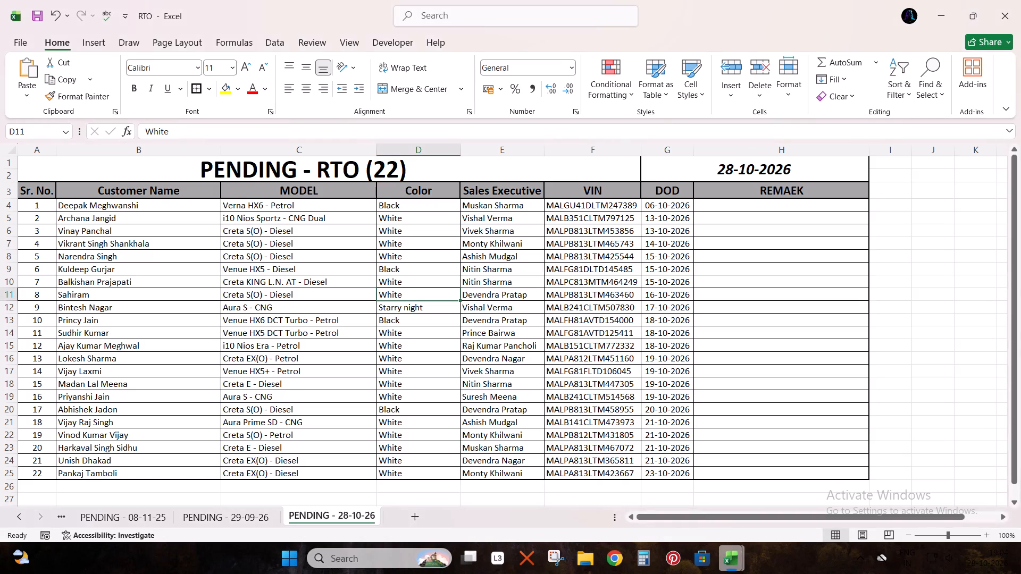
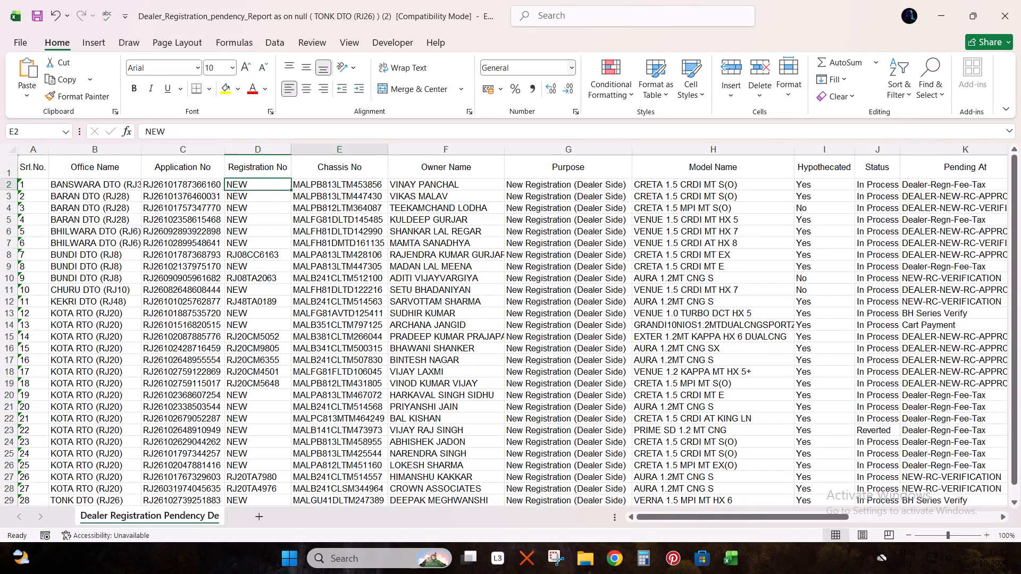
Copy all chassis numbers from the Dealer Registration pendency report into the VIN column below the PENDING - 28-10-26 table, starting at F28.
key("Up")
key("Down")
key("ctrl+shift+Down")
key("ctrl+c")
key("alt+Tab")
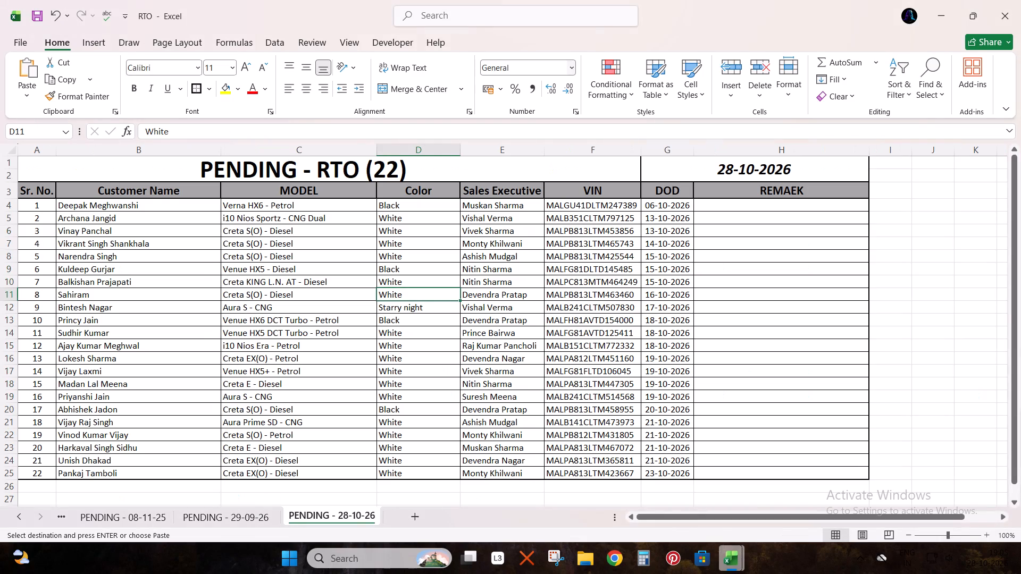
key("ctrl+Down")
key("Down")
key("Right")
key("Down")
key("Right")
key("Down")
key("ctrl+v")
Highlight duplicate values across the whole VIN column with Light Red Fill with Dark Red Text.
key("ctrl+space")
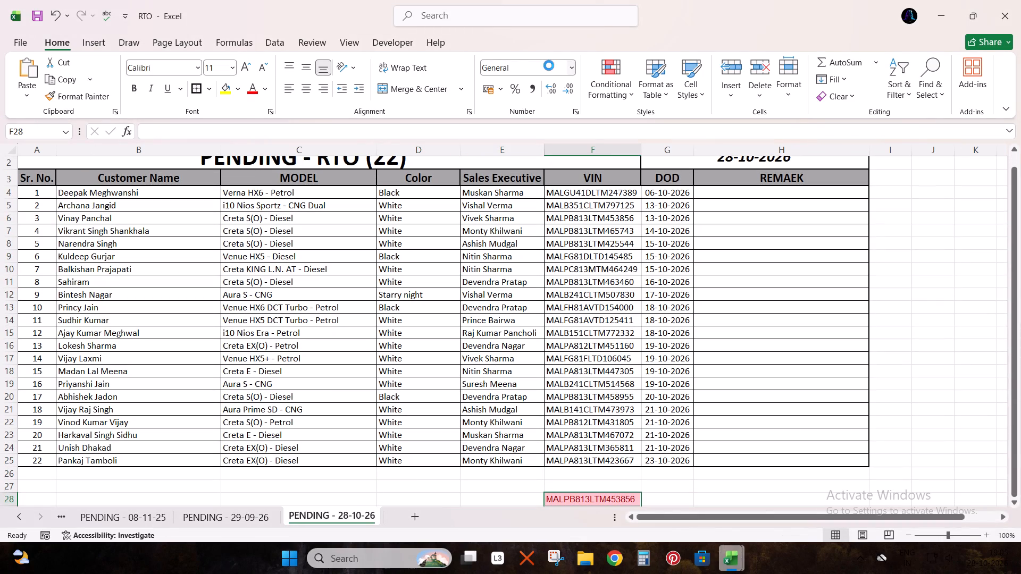
left_click(593, 148)
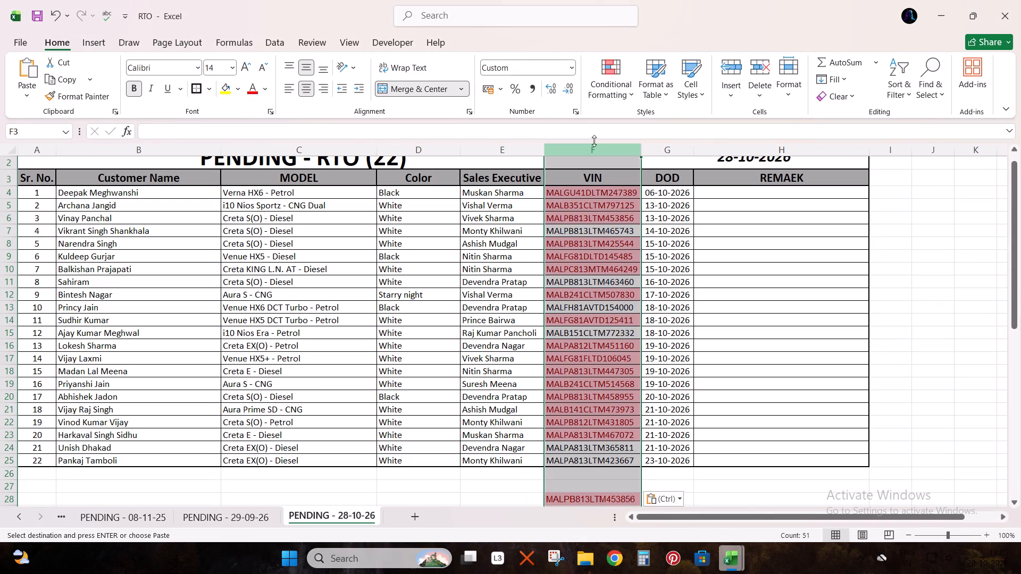
left_click(614, 83)
left_click(632, 112)
left_click(764, 283)
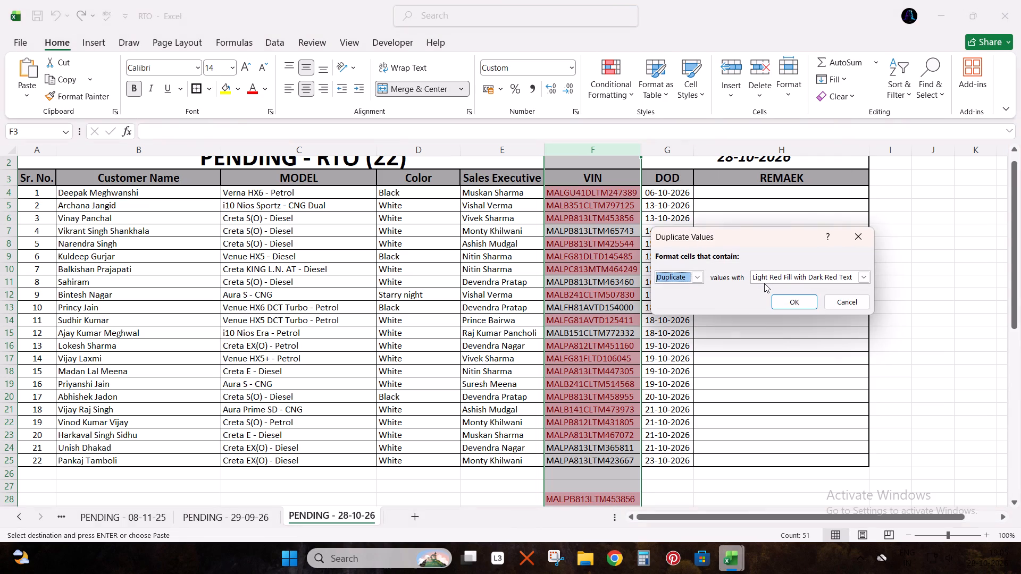
key("Return")
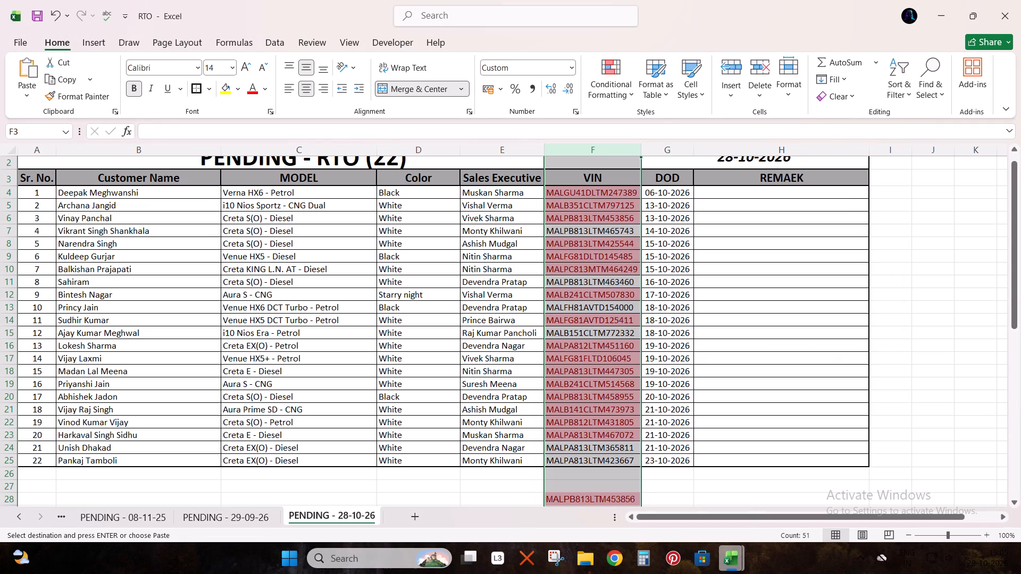
Compare the highlighted VINs in both lists and add filters to the pending RTO table's header row.
scroll(576, 254, "down", 4)
scroll(581, 309, "down", 2)
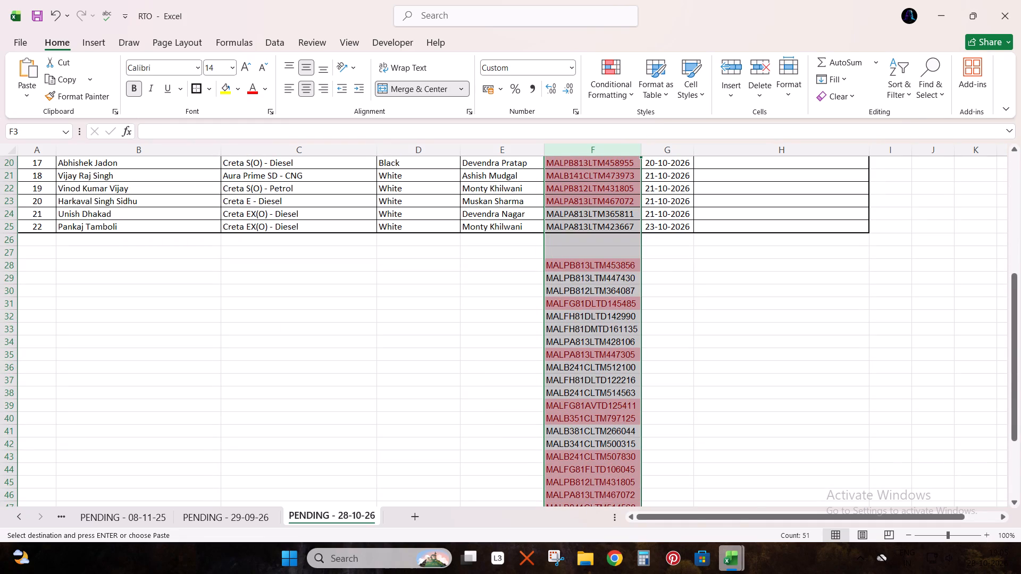
scroll(578, 310, "down", 1)
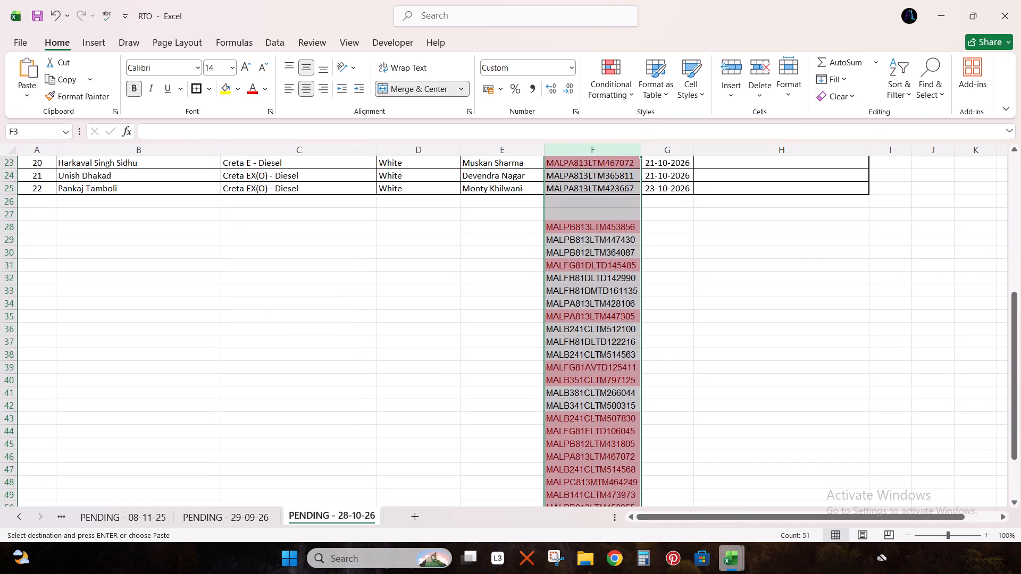
scroll(595, 311, "up", 4)
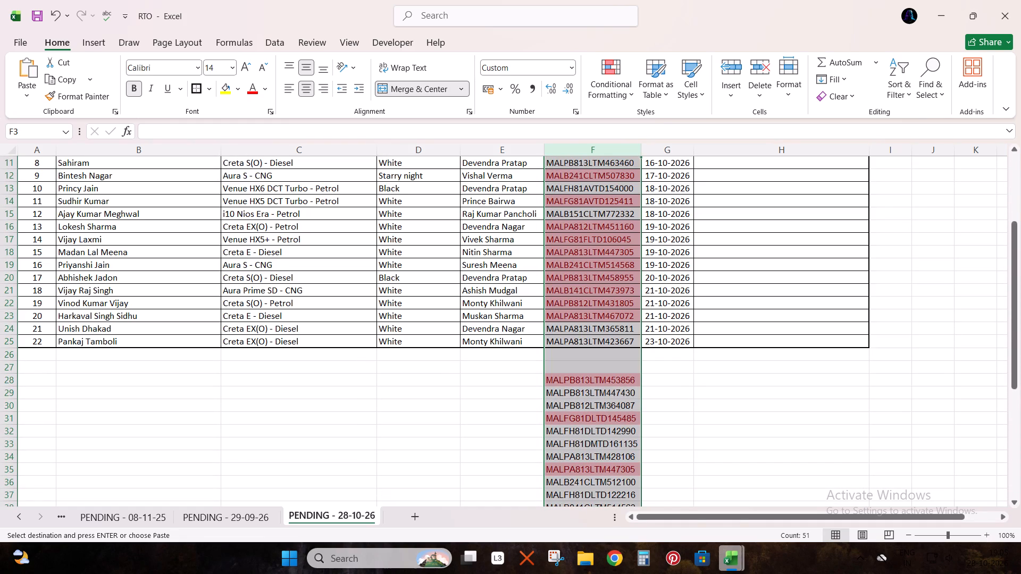
scroll(595, 311, "up", 3)
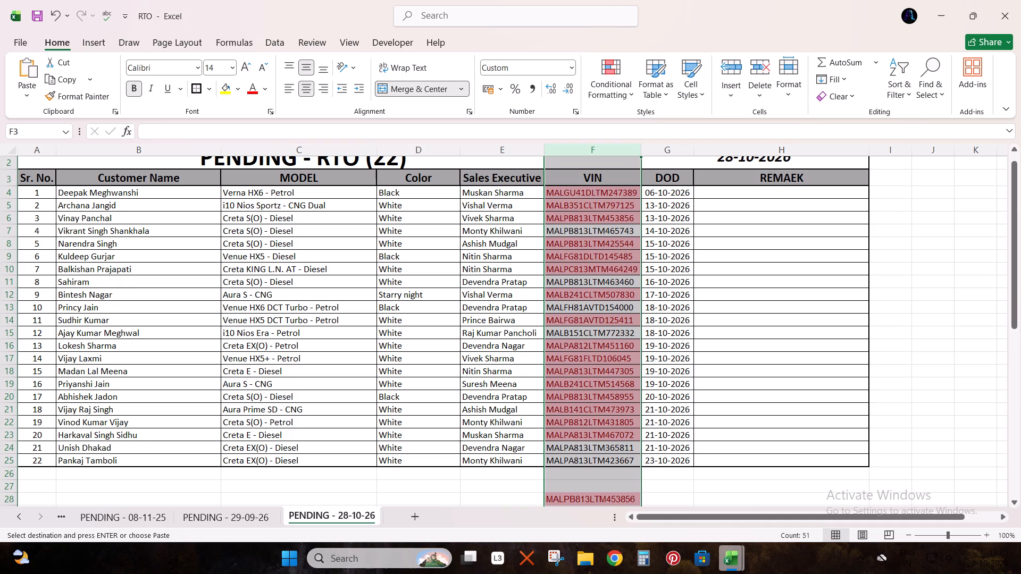
left_click(625, 170)
key("shift+space")
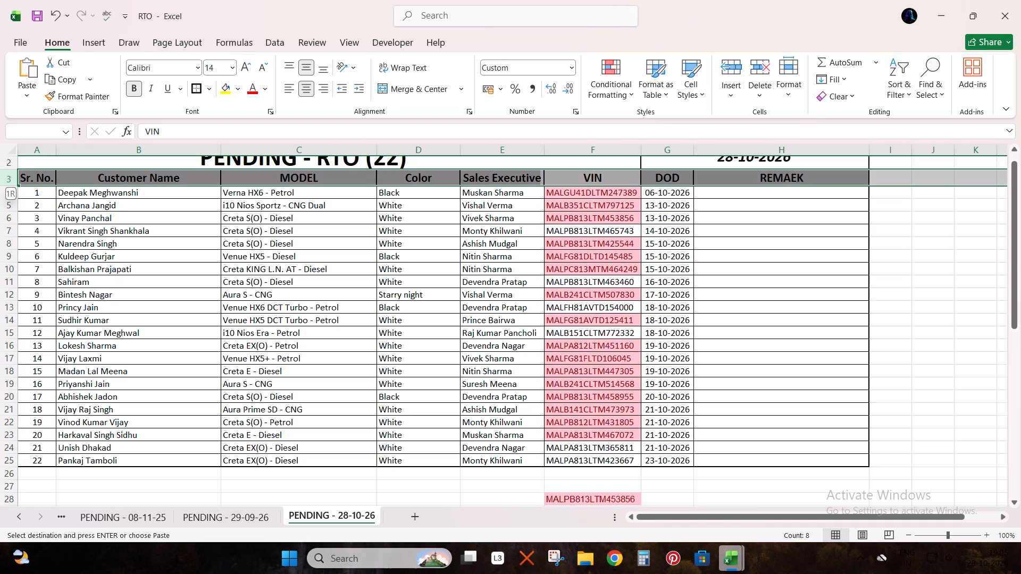
key("ctrl+shift+l")
key("alt+Down")
key("Down")
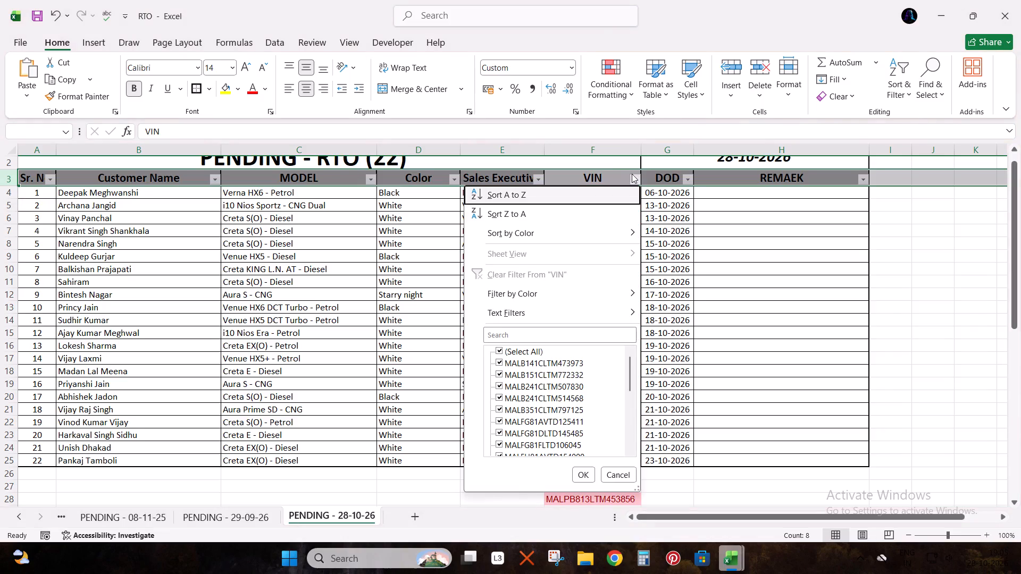
Open the BAYON - Color Quota workbook from the desktop, examine the colours listed for each Bayon variant, and close it.
left_click(1020, 573)
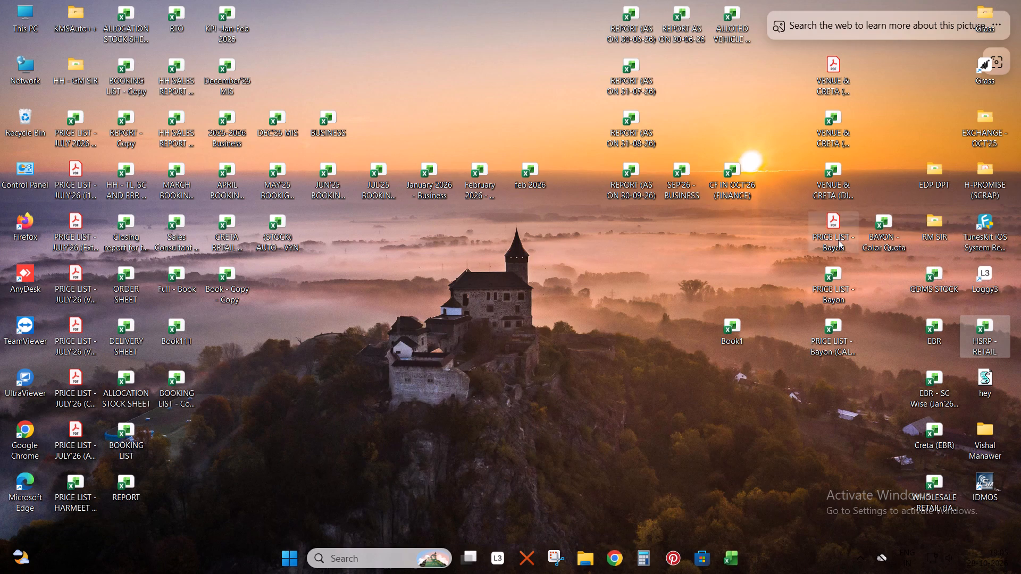
double_click(865, 239)
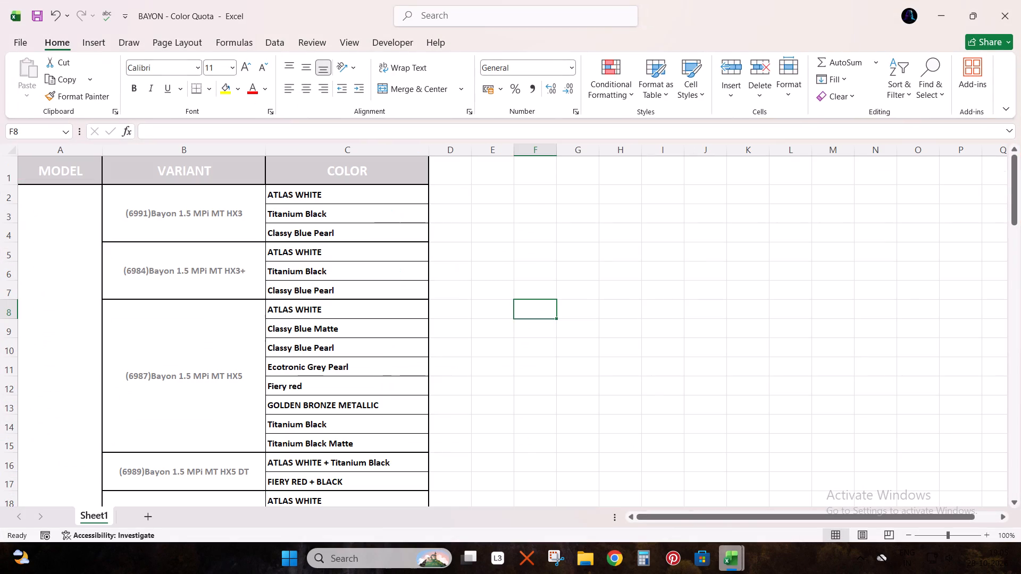
scroll(405, 339, "down", 2)
scroll(405, 339, "up", 1)
scroll(405, 339, "down", 4)
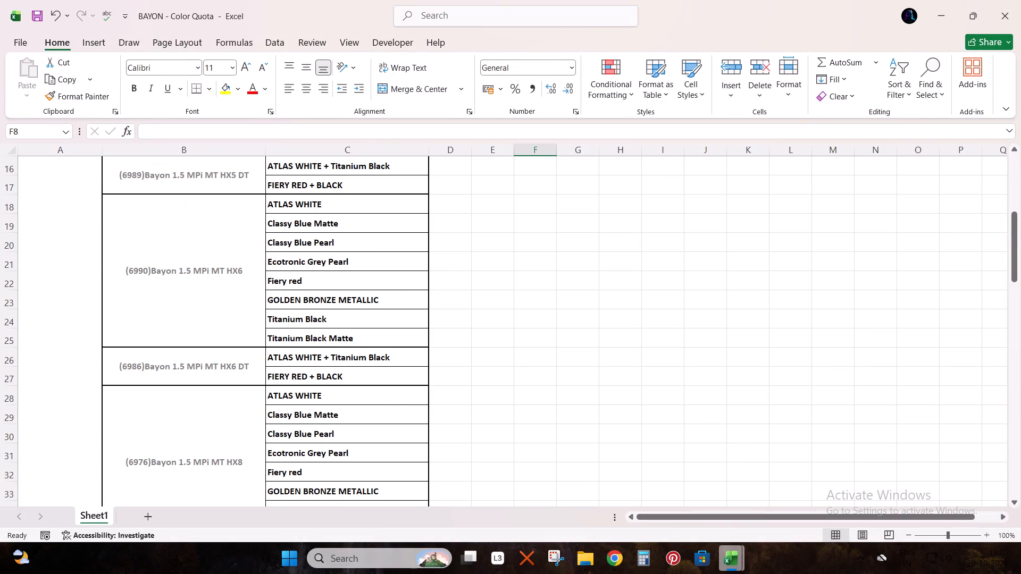
scroll(406, 337, "up", 4)
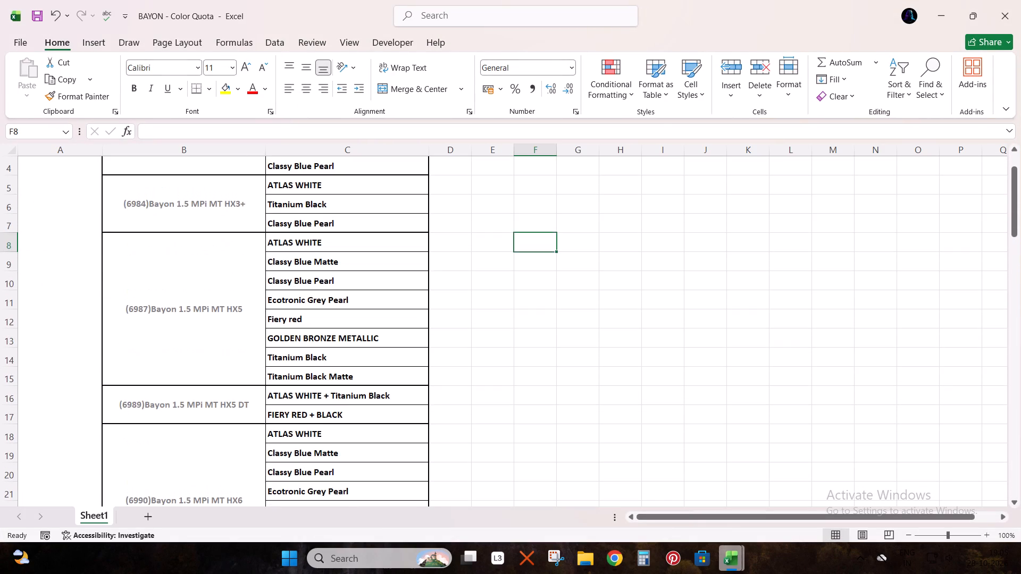
scroll(383, 340, "down", 14)
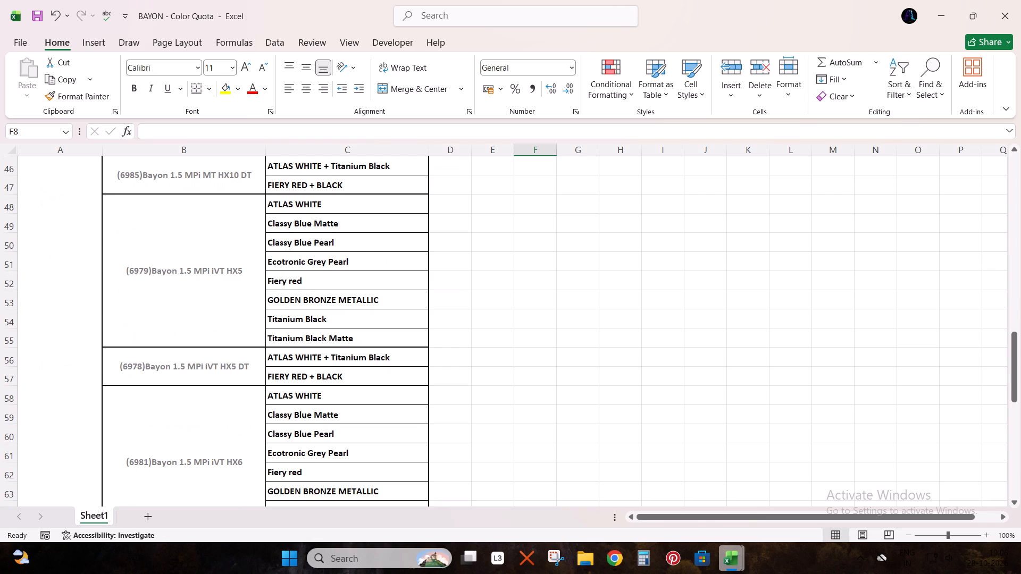
scroll(380, 343, "down", 1)
left_click_drag(221, 218, 307, 218)
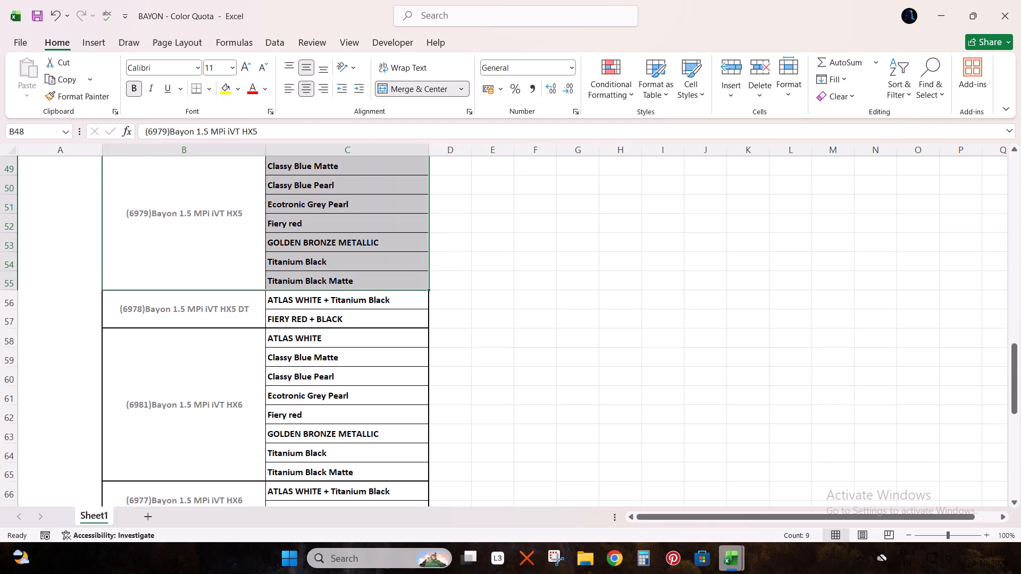
scroll(350, 282, "up", 2)
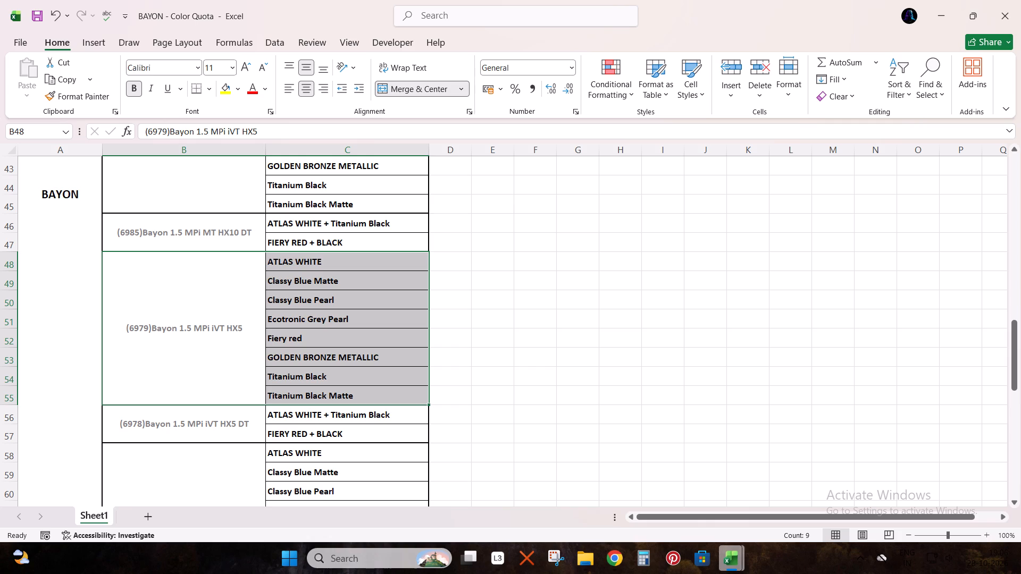
scroll(402, 301, "up", 6)
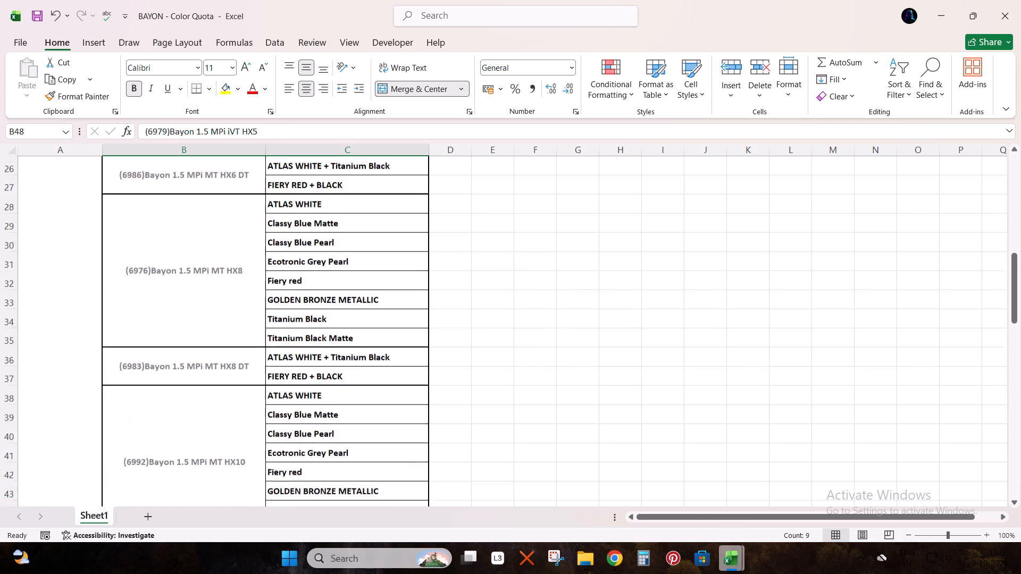
scroll(403, 301, "up", 5)
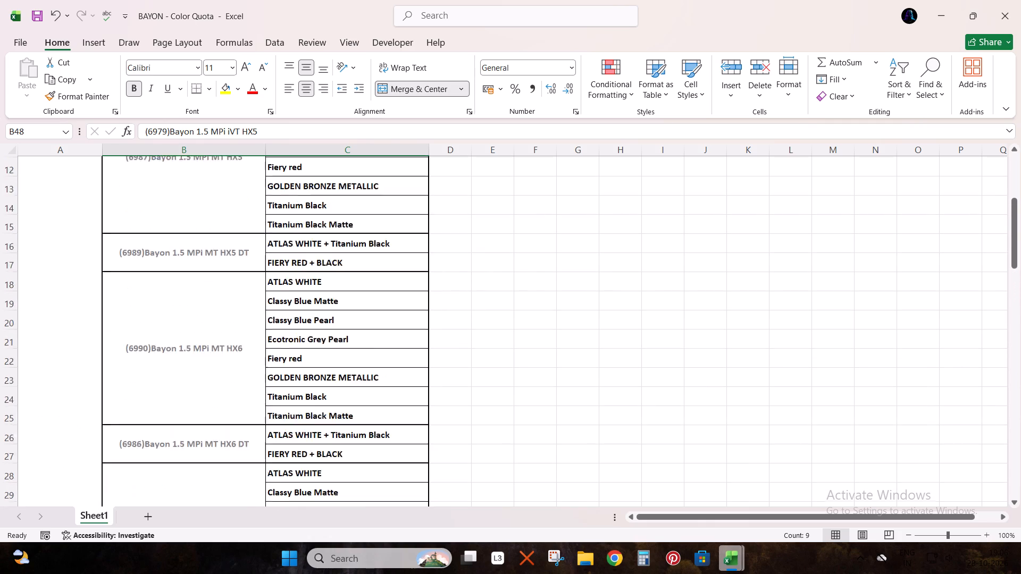
scroll(404, 301, "up", 3)
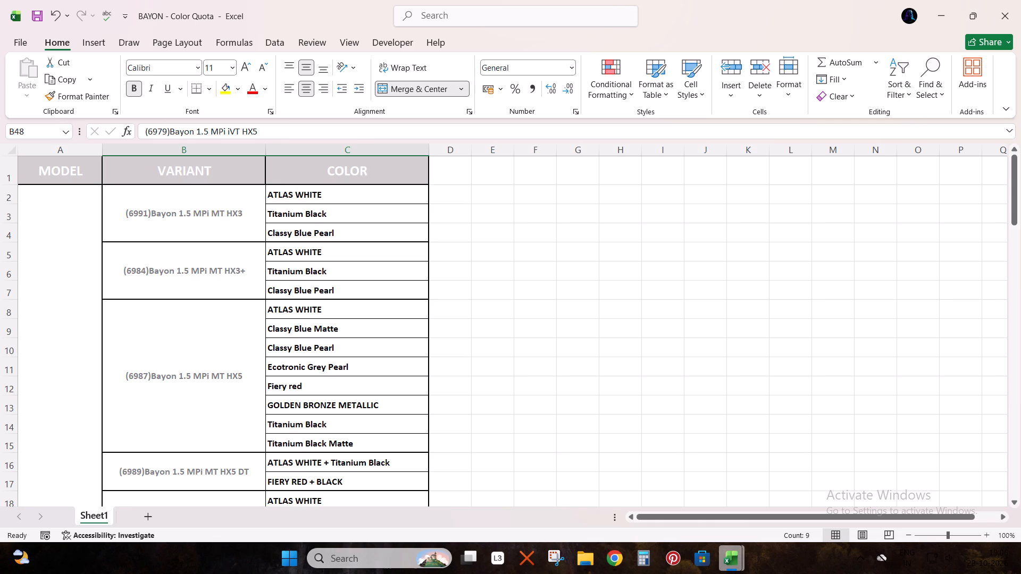
scroll(548, 375, "down", 5)
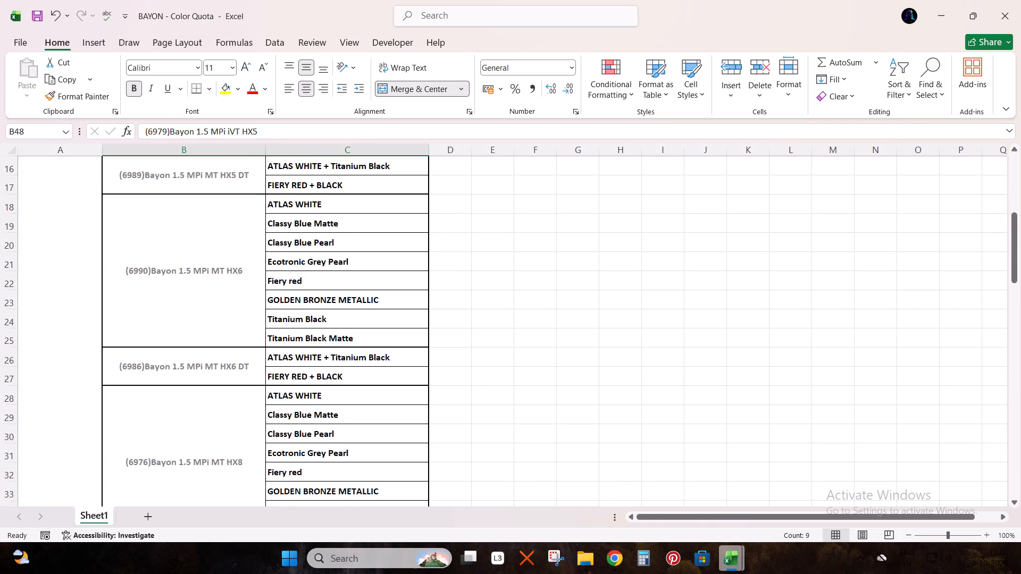
scroll(548, 375, "down", 1)
scroll(549, 375, "up", 8)
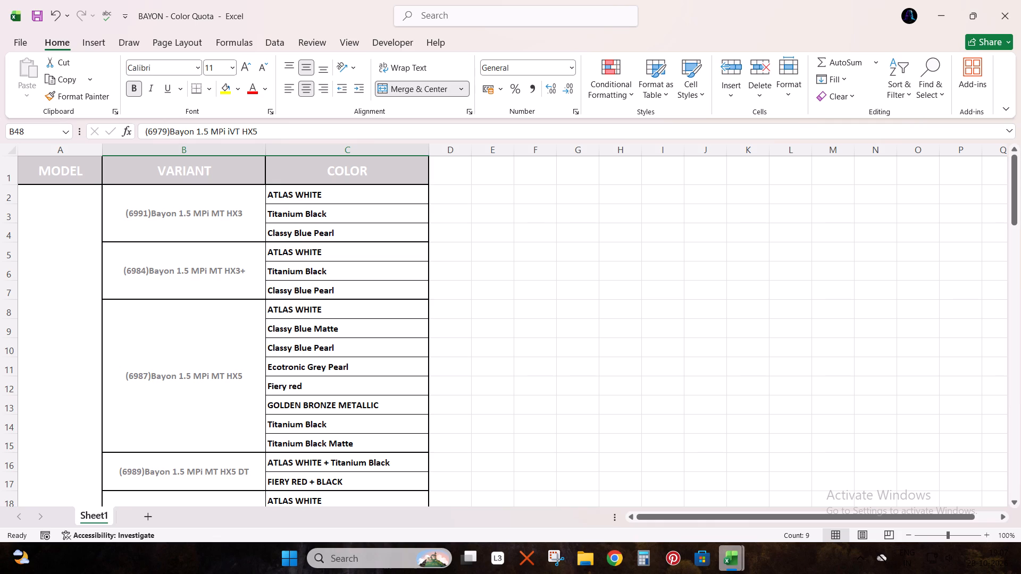
left_click(1020, 0)
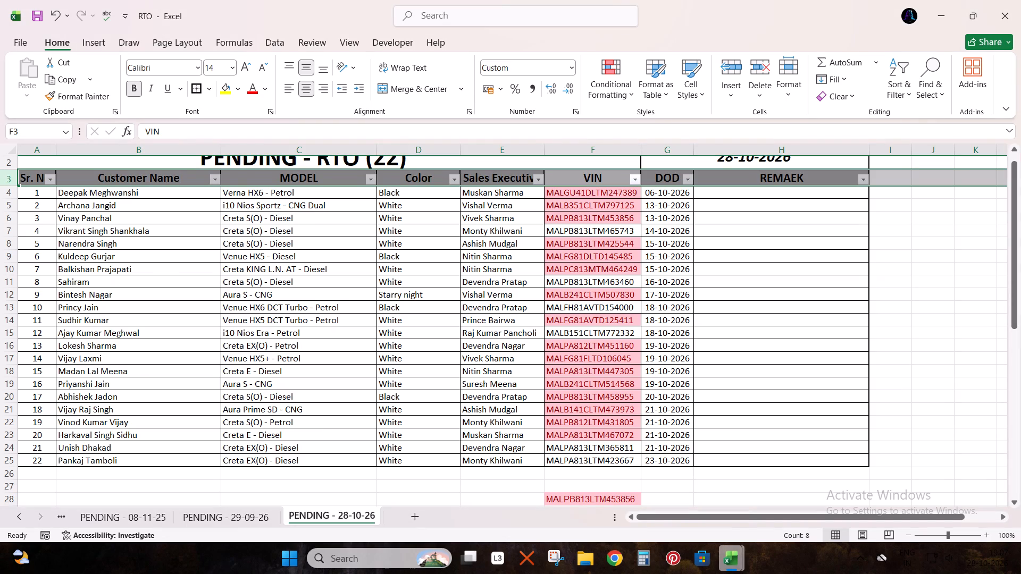
Filter the pending RTO table's VIN column by colour to show only the VINs without the duplicate highlight.
left_click(639, 174)
left_click(525, 354)
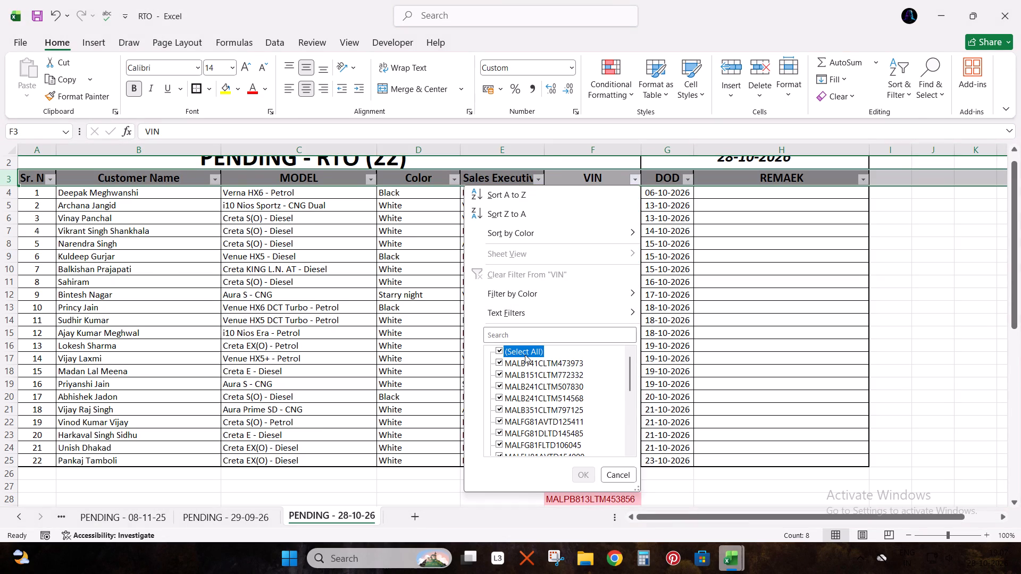
left_click(535, 301)
left_click(702, 331)
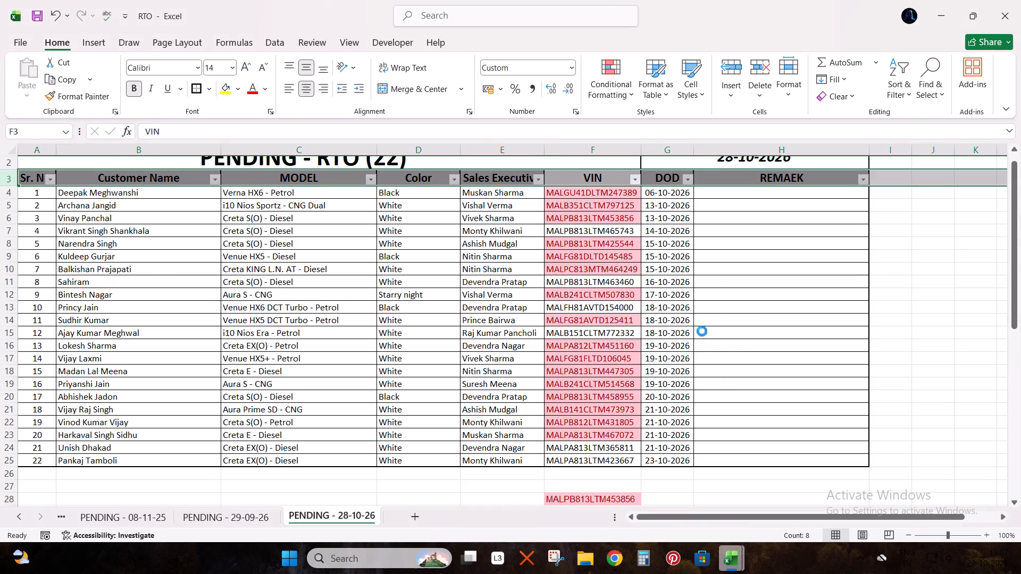
key("Down")
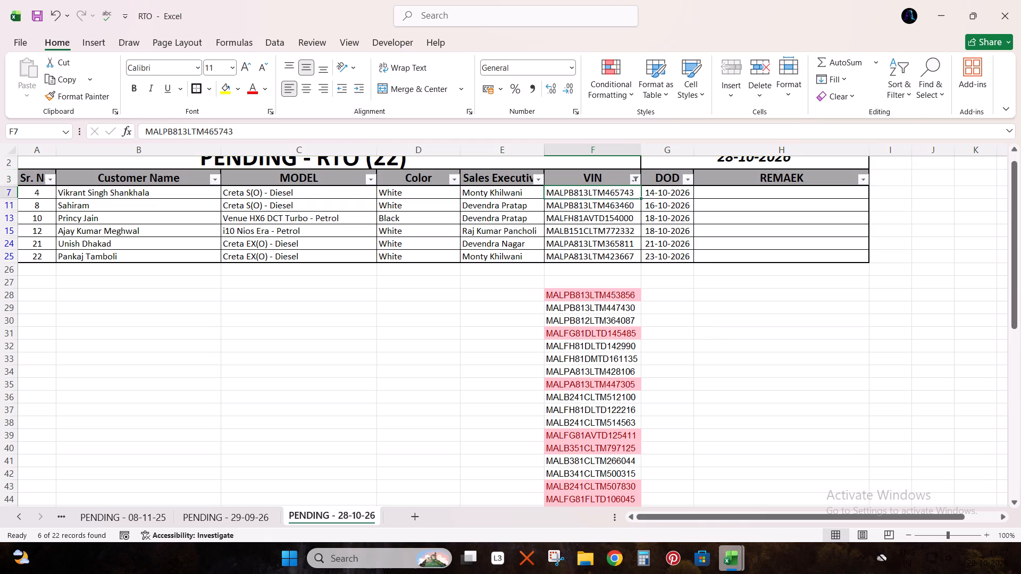
scroll(702, 332, "up", 5)
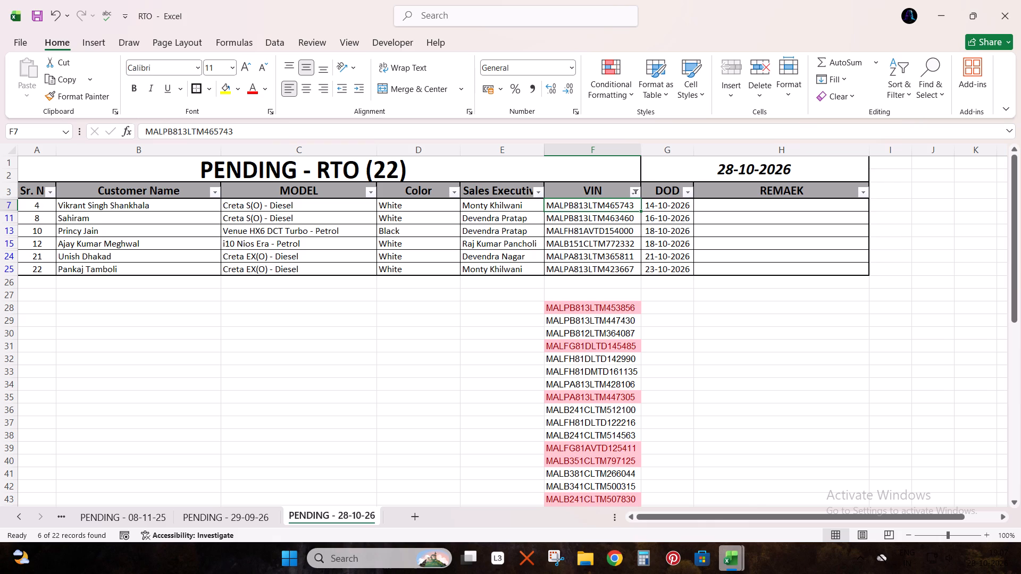
Open the Book - Copy - Copy workbook from the desktop and go to the stock sheet on Sheet1.
left_click(1020, 573)
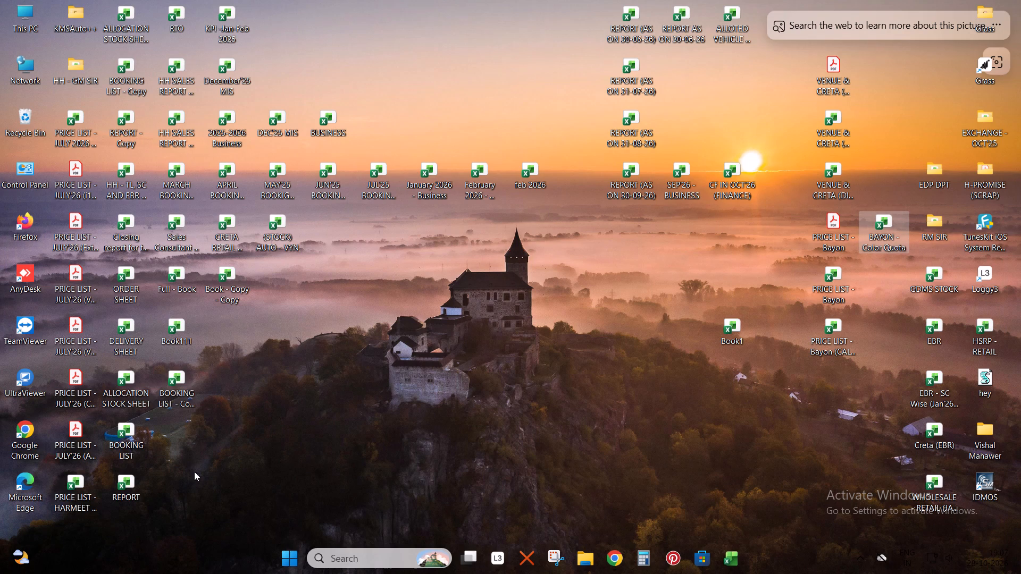
double_click(216, 277)
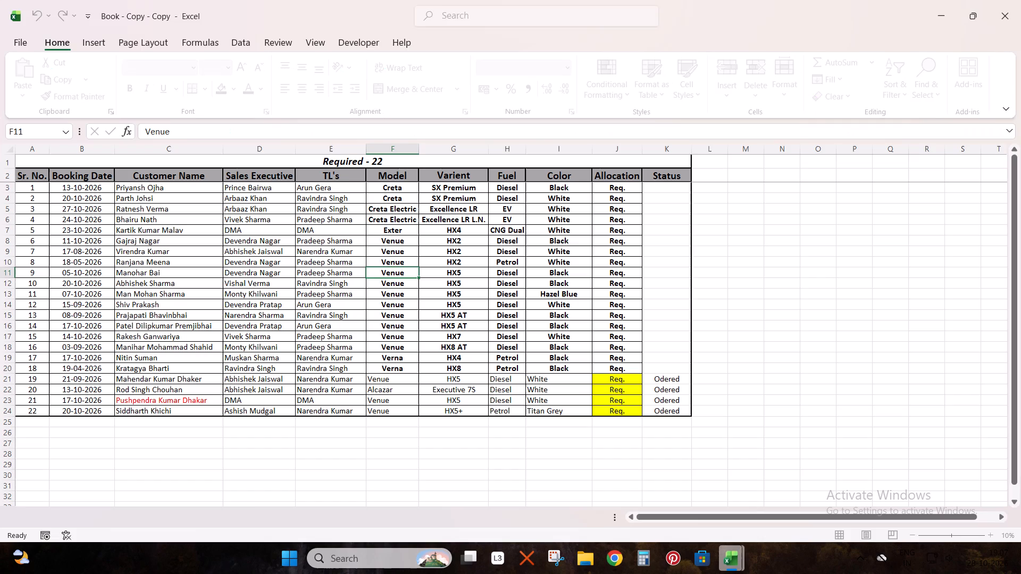
left_click(220, 520)
left_click(177, 517)
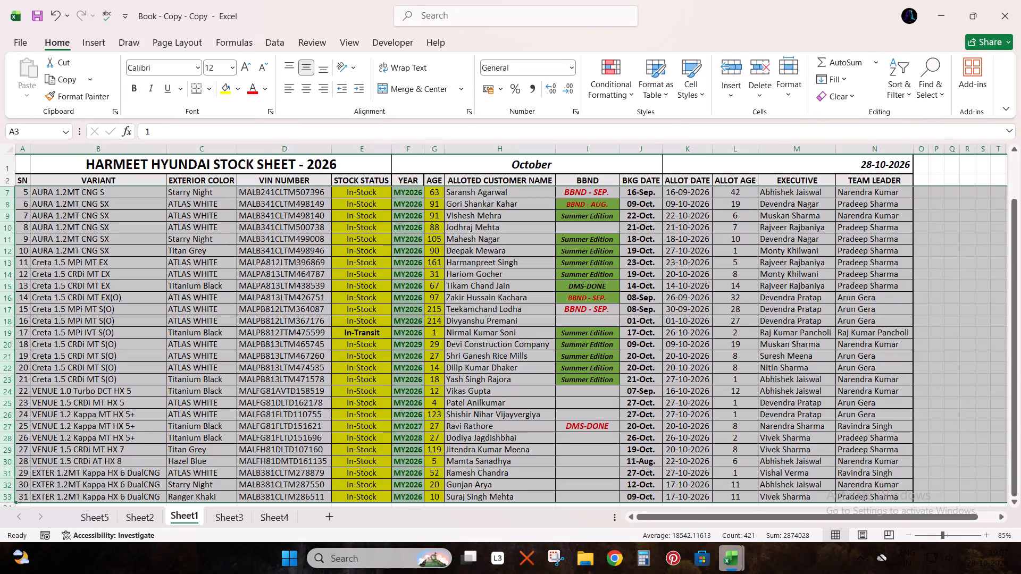
Filter the stock sheet's BBND column to exclude BBND - AUG., BBND - SEP. and DMS-DONE, keeping Summer Edition and blanks.
scroll(584, 250, "up", 2)
left_click(595, 177)
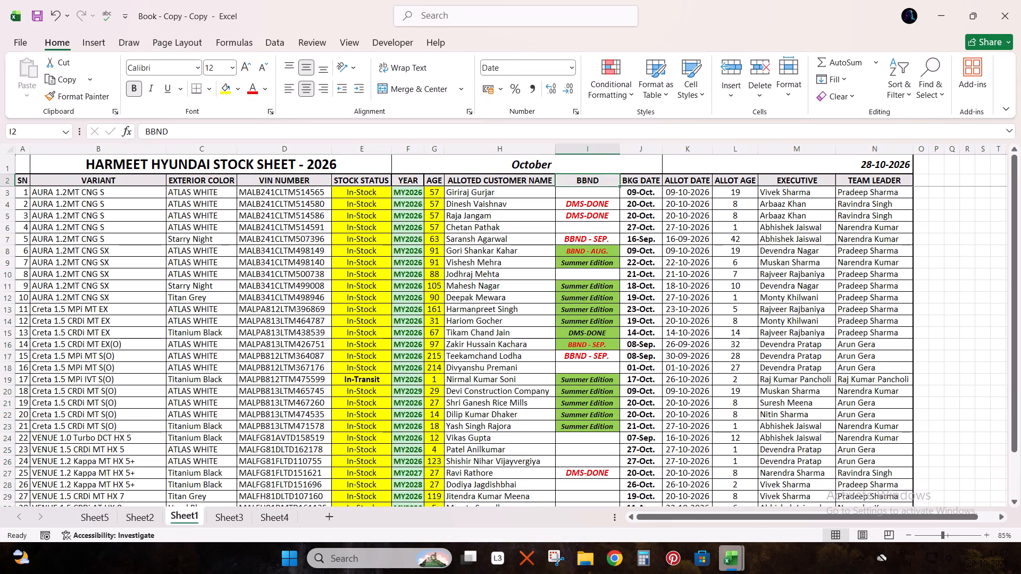
key("ctrl+shift+l")
key("ctrl+shift+semicolon")
key("Escape")
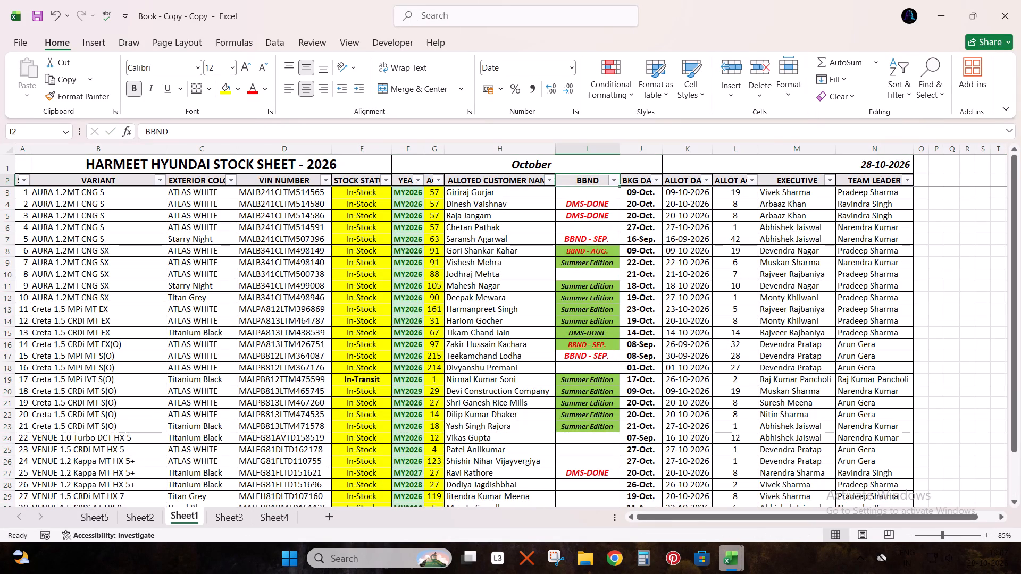
left_click(611, 178)
left_click(488, 362)
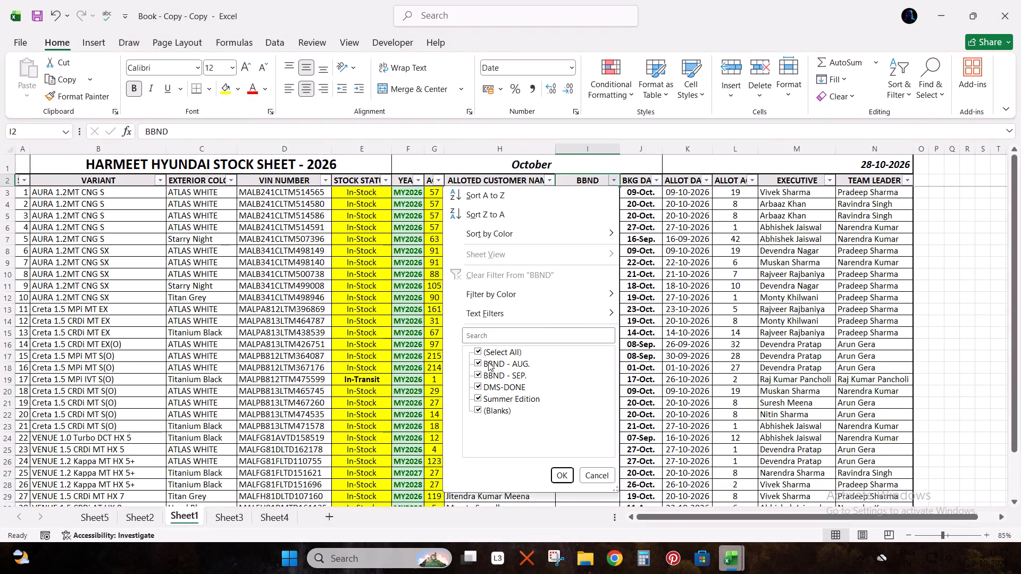
left_click(493, 374)
left_click(497, 388)
left_click(564, 473)
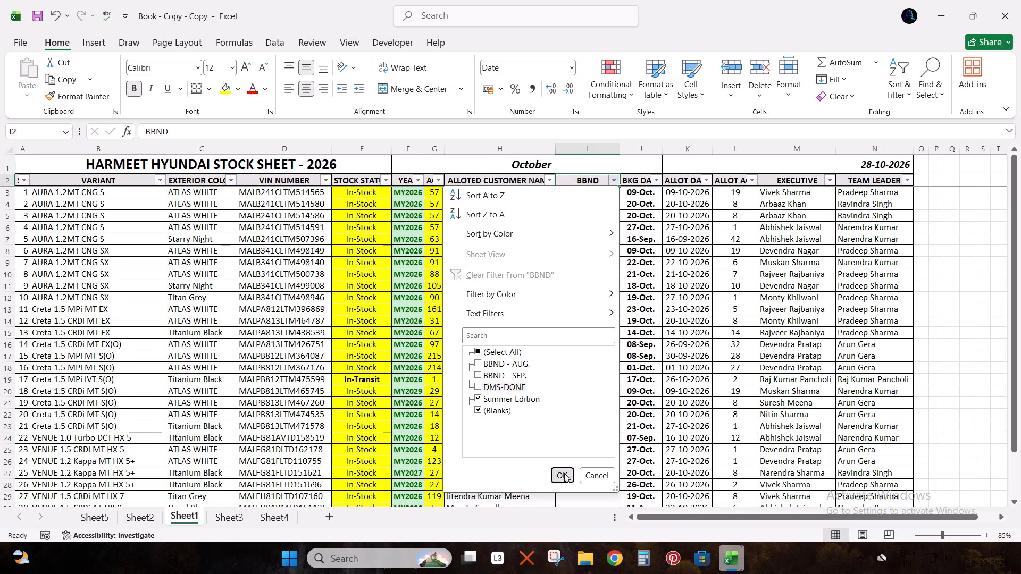
key("Right")
key("Down")
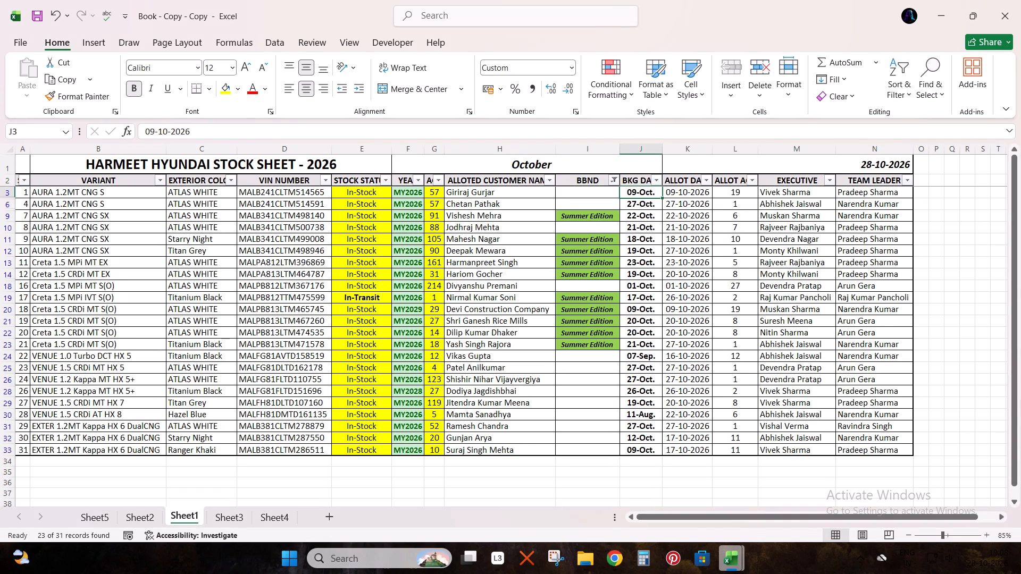
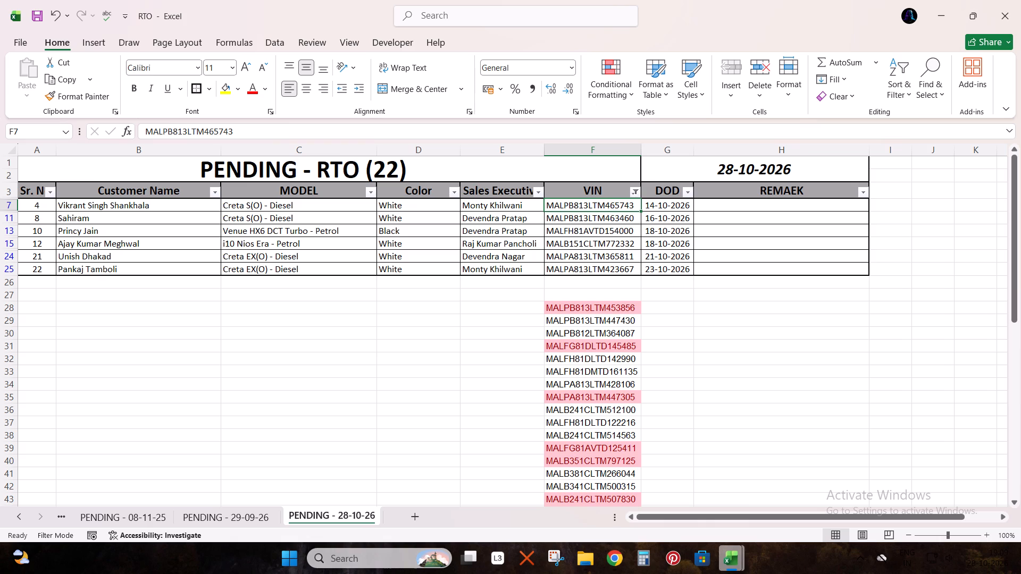
Clear the VIN colour filter from the PENDING - 28-10-26 table so all rows show, and save and close the RTO workbook.
left_click(605, 186)
key("ctrl+shift+l")
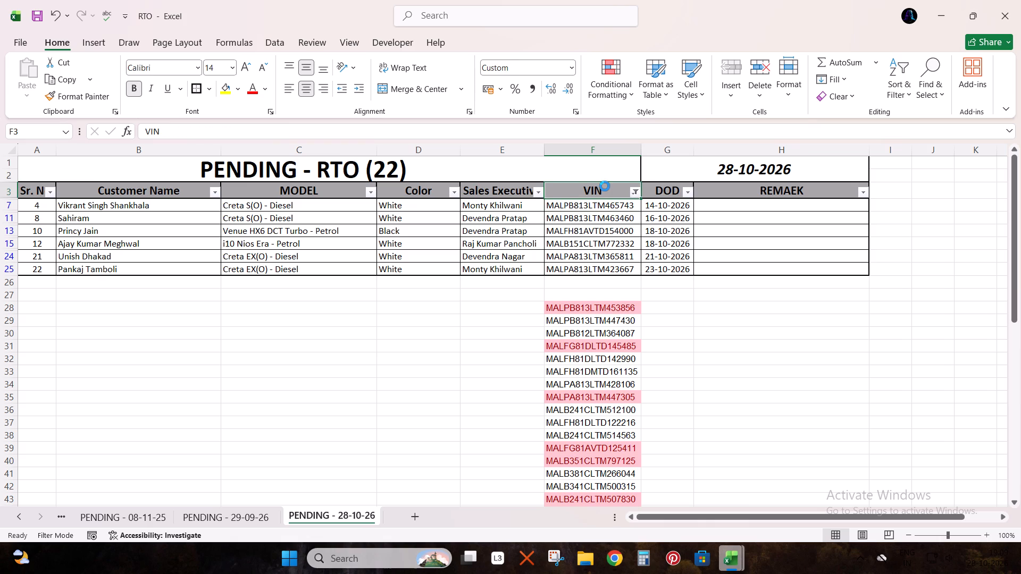
key("ctrl+s")
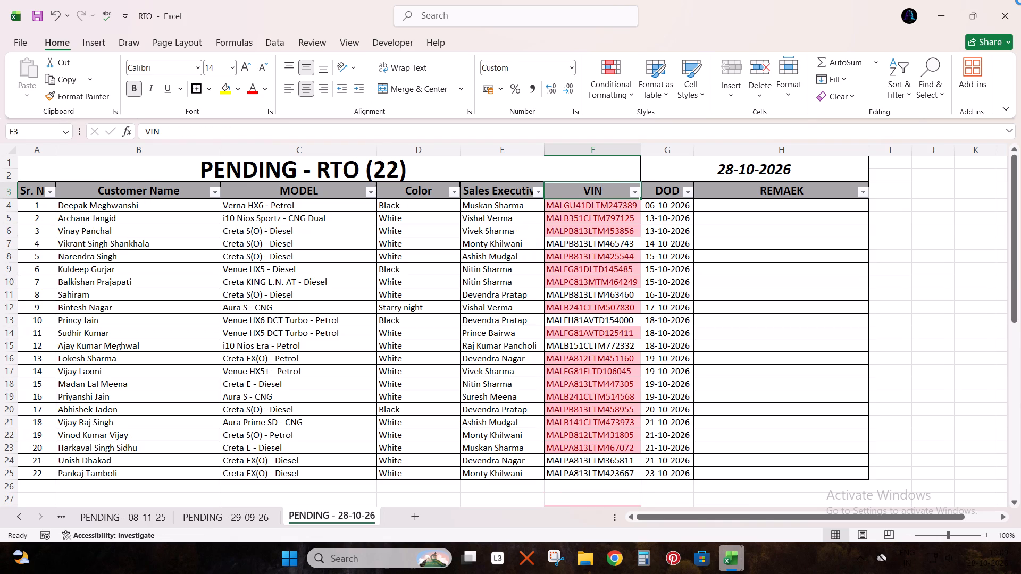
left_click(1020, 0)
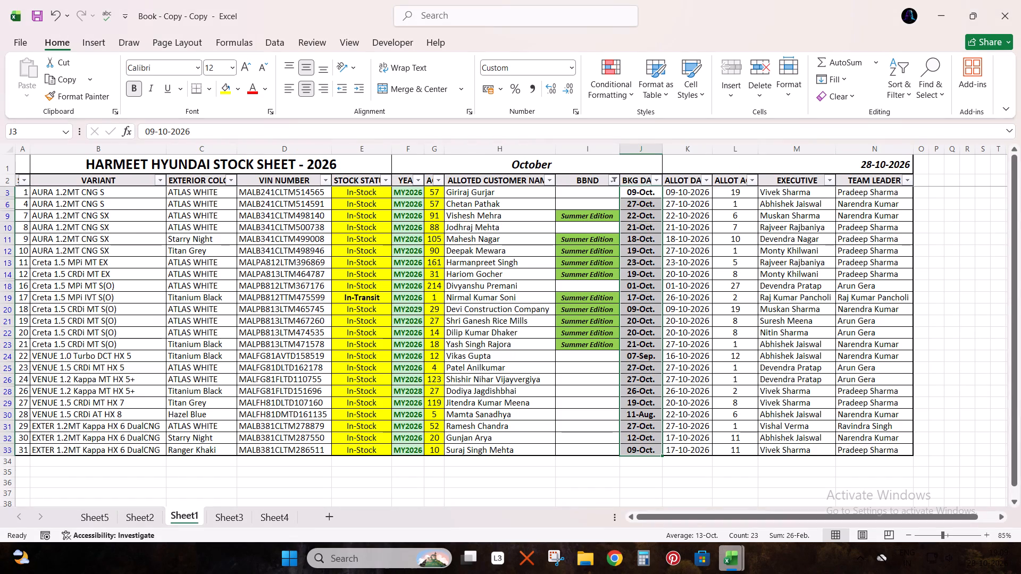
Close the Book - Copy - Copy workbook containing the October stock sheet.
left_click(1020, 0)
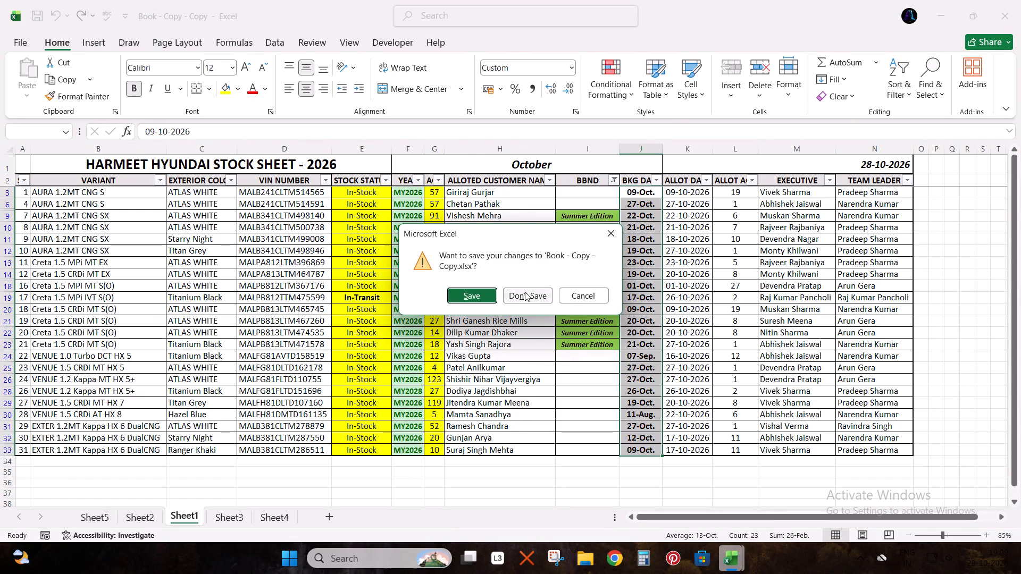
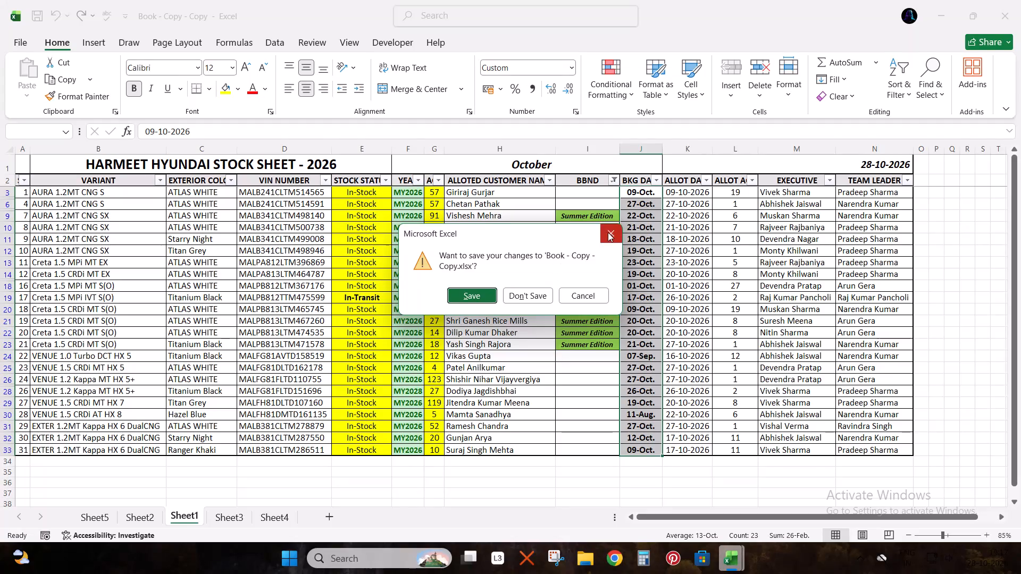
Close the Book - Copy - Copy workbook with the October stock sheet, discarding its unsaved changes.
left_click(608, 232)
left_click(1020, 0)
left_click(545, 299)
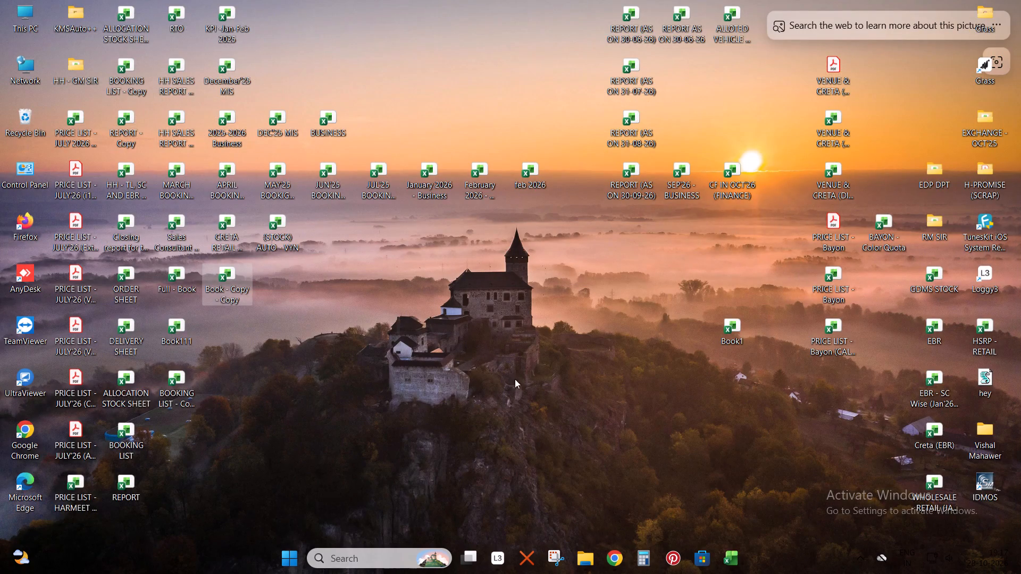
Switch to the open Dealer_Registration_pendency_Report workbook listing the pending dealer registrations.
left_click(719, 560)
left_click(940, 460)
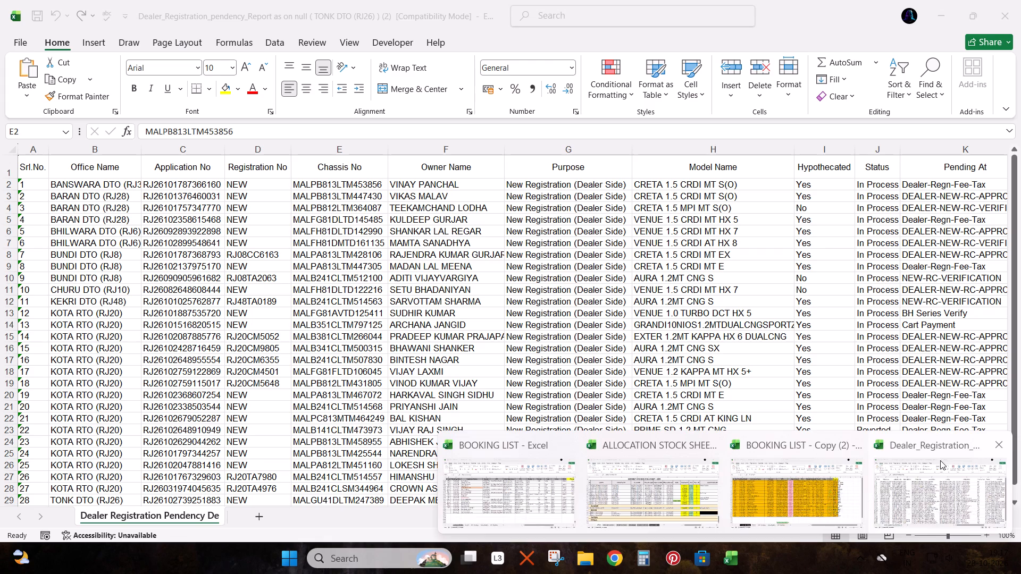